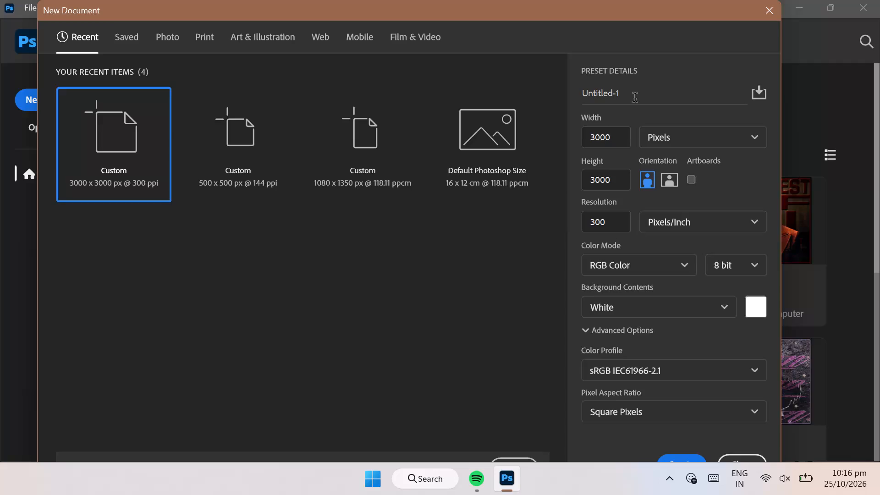
Create a new 3000 x 3000 px, 300 ppi RGB document with a white background, named Untitled-25.
{"action": "left_click", "coordinate": [648, 98]}
{"action": "key", "text": "BackSpace"}
{"action": "type", "text": "25"}
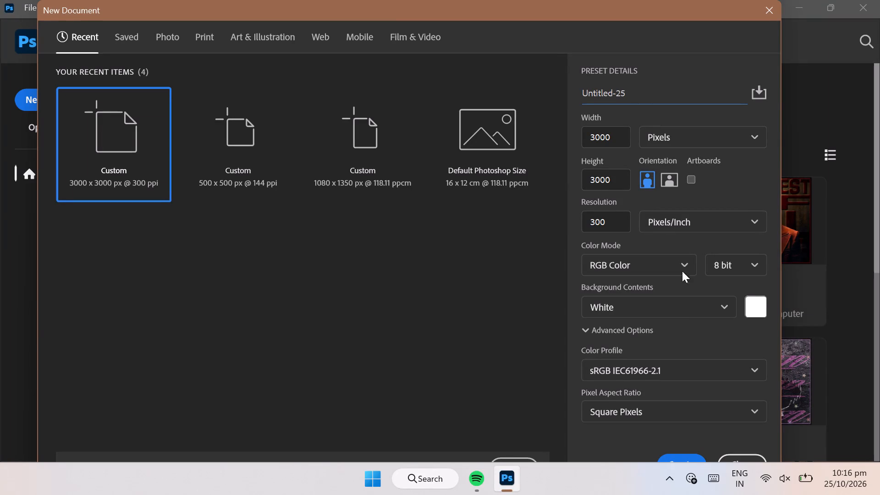
{"action": "left_click", "coordinate": [678, 457]}
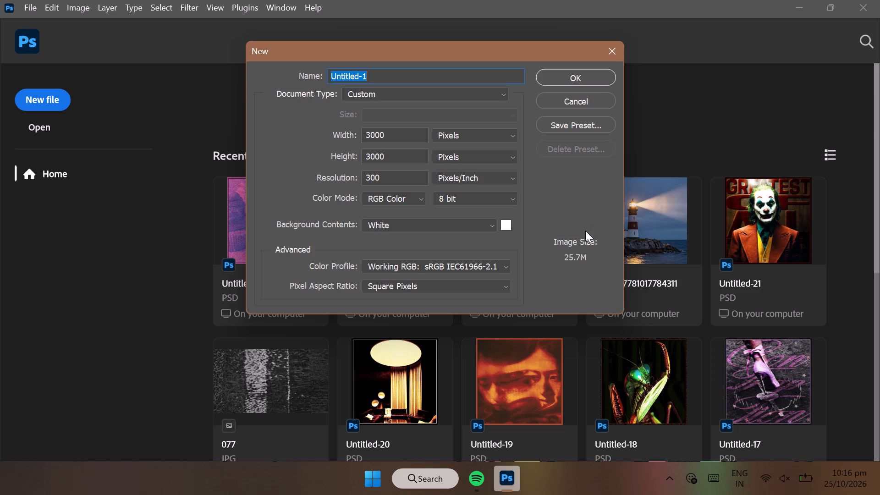
{"action": "left_click", "coordinate": [602, 99]}
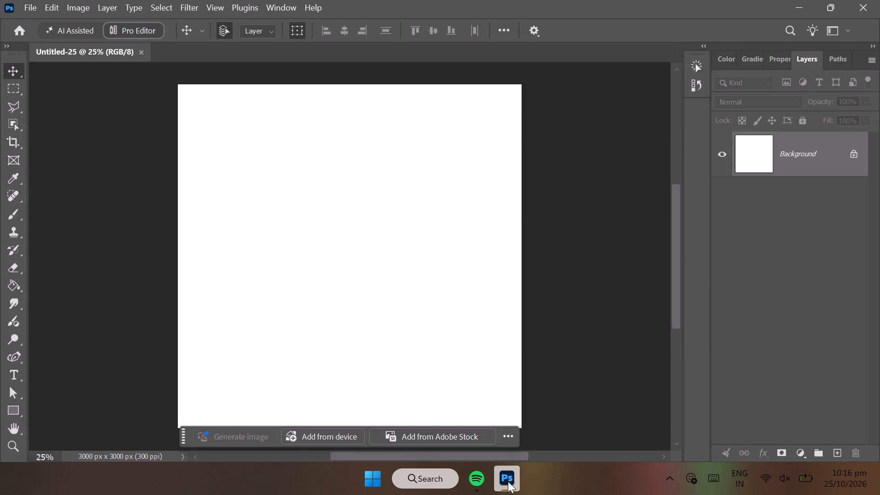
Switch to Spotify and close it.
{"action": "left_click", "coordinate": [471, 475]}
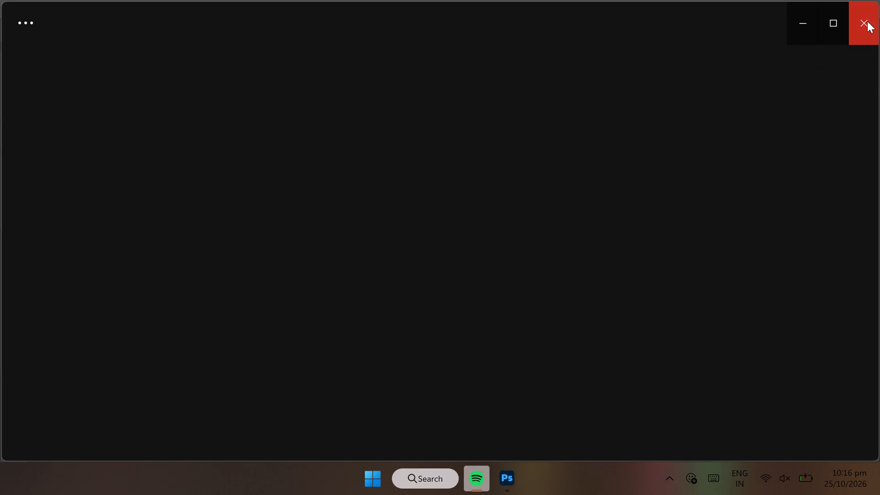
{"action": "left_click", "coordinate": [867, 21]}
Open the Downloads folder in File Explorer.
{"action": "left_click", "coordinate": [392, 470]}
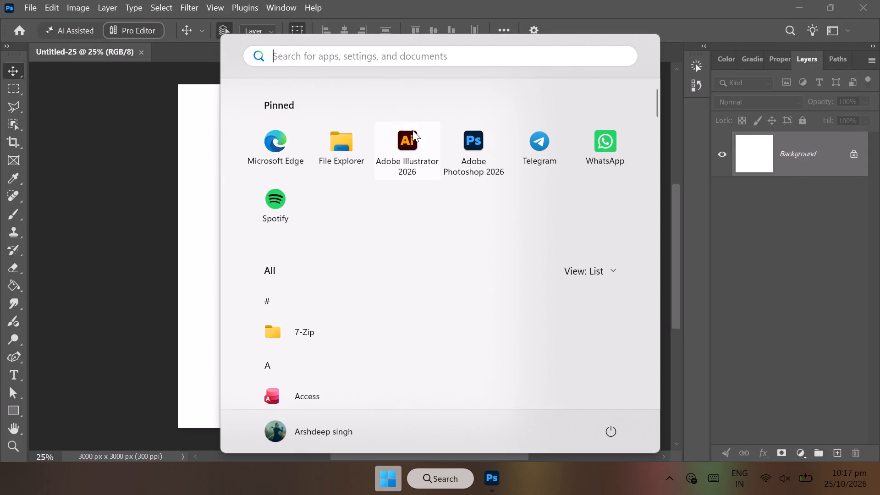
{"action": "left_click", "coordinate": [329, 140]}
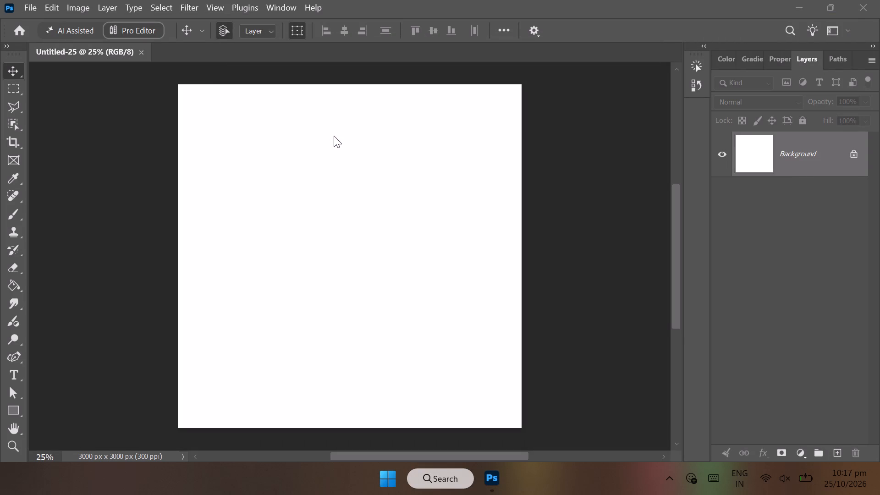
{"action": "left_click", "coordinate": [50, 225]}
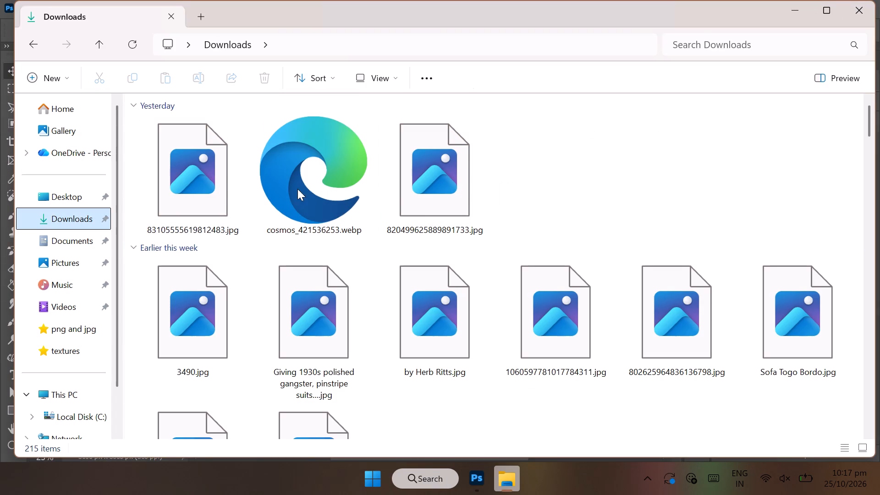
Preview the image 83105555619812483.jpg and close the viewer.
{"action": "double_click", "coordinate": [198, 179]}
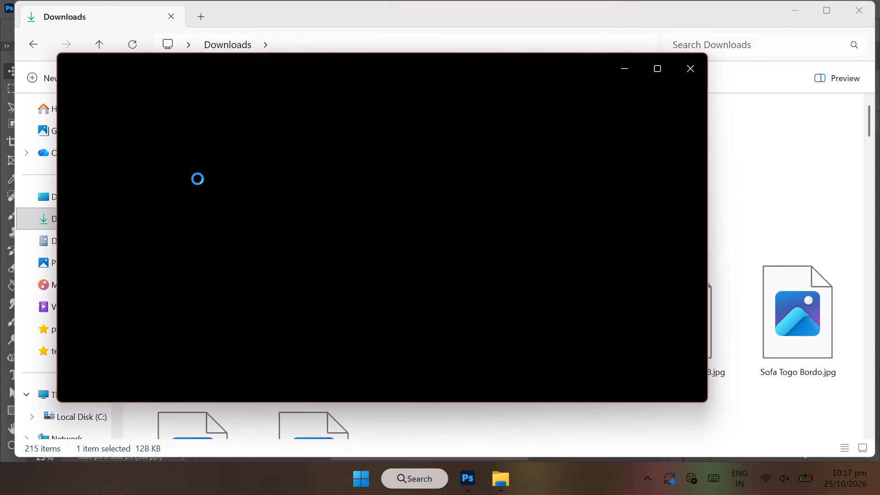
{"action": "left_click", "coordinate": [696, 66]}
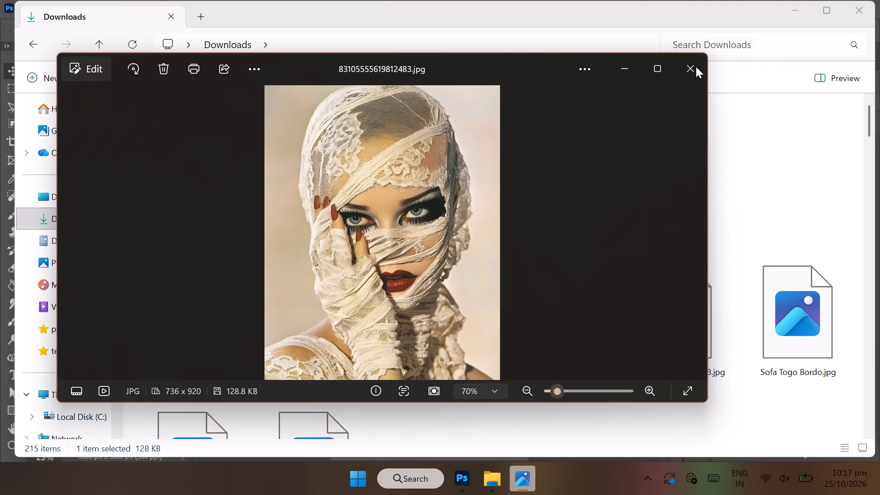
Place cosmos_421536253.webp from Downloads into the Untitled-25 document in Photoshop.
{"action": "left_click_drag", "start_coordinate": [317, 183], "coordinate": [458, 481]}
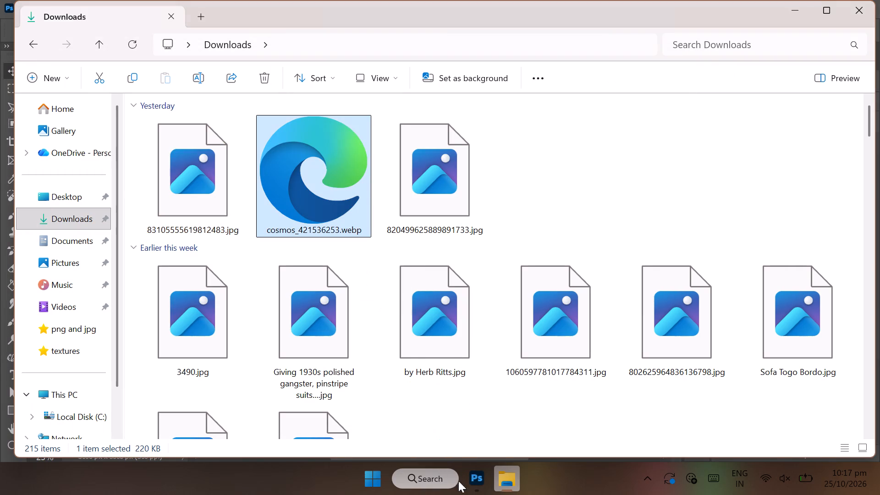
{"action": "left_click_drag", "start_coordinate": [458, 481], "coordinate": [434, 344]}
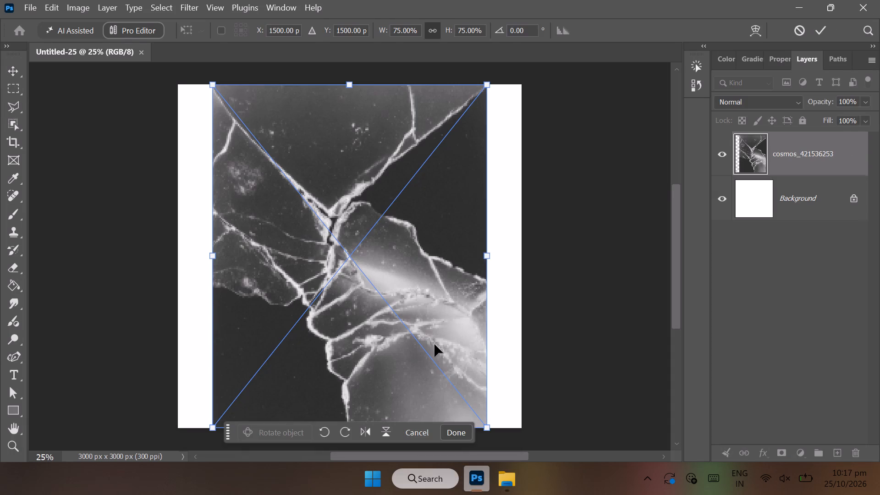
Scale the placed cracked-glass image to 93.75% so it spans the full canvas width, and commit the placement.
{"action": "left_click_drag", "start_coordinate": [484, 253], "coordinate": [494, 253]}
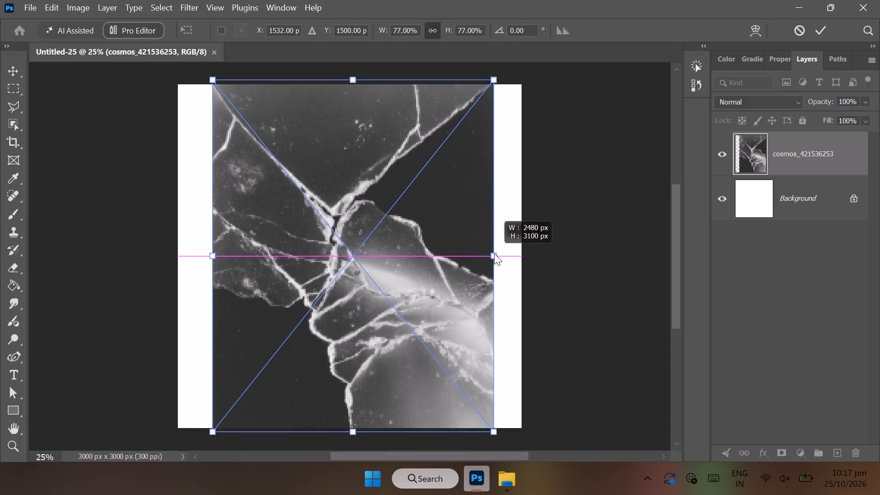
{"action": "left_click_drag", "start_coordinate": [494, 253], "coordinate": [518, 255]}
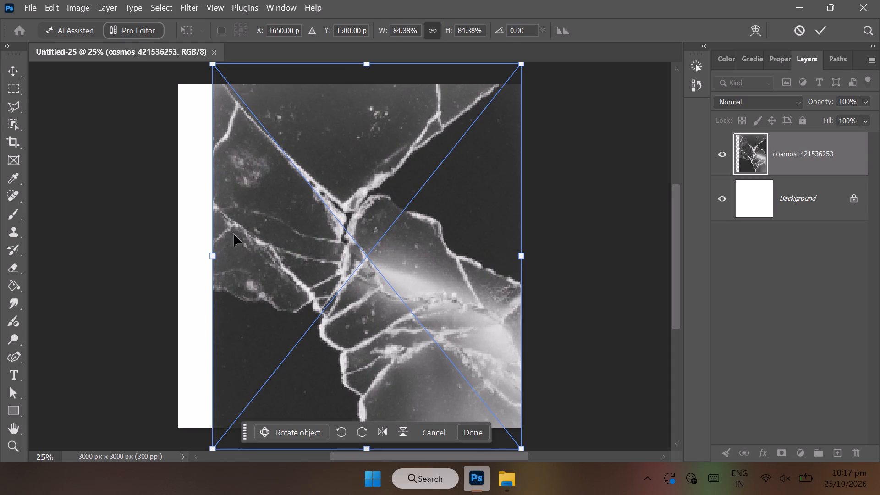
{"action": "left_click_drag", "start_coordinate": [214, 254], "coordinate": [195, 256]}
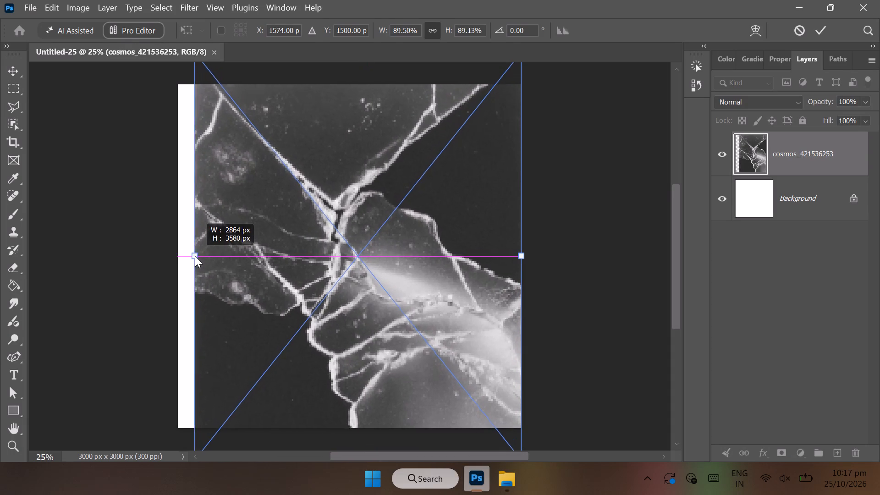
{"action": "left_click_drag", "start_coordinate": [195, 256], "coordinate": [179, 258]}
{"action": "left_click", "coordinate": [391, 291]}
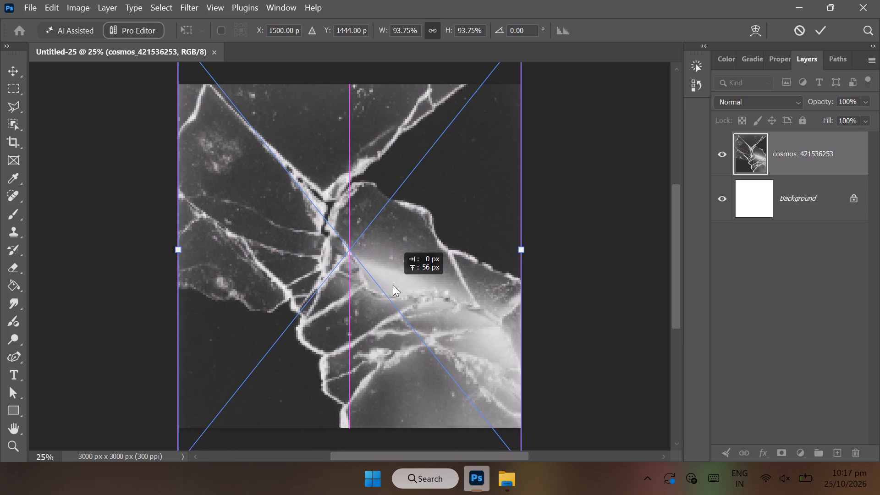
{"action": "left_click", "coordinate": [456, 434]}
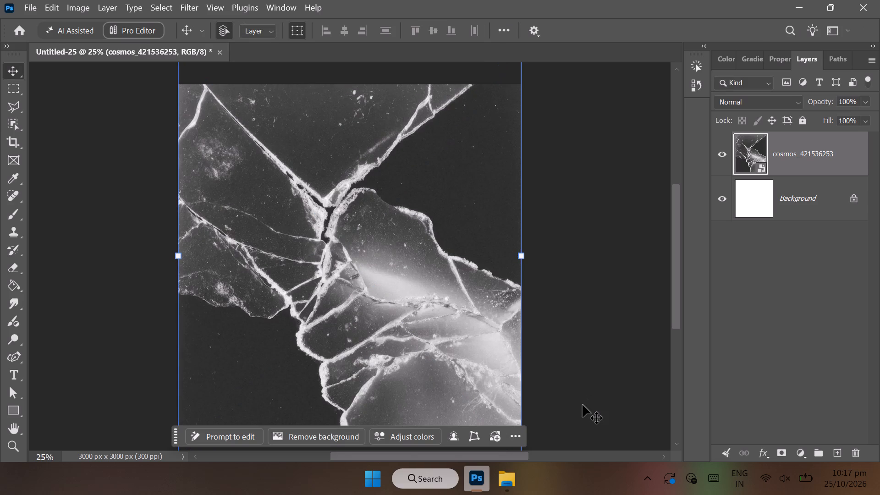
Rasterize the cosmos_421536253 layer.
{"action": "right_click", "coordinate": [798, 158]}
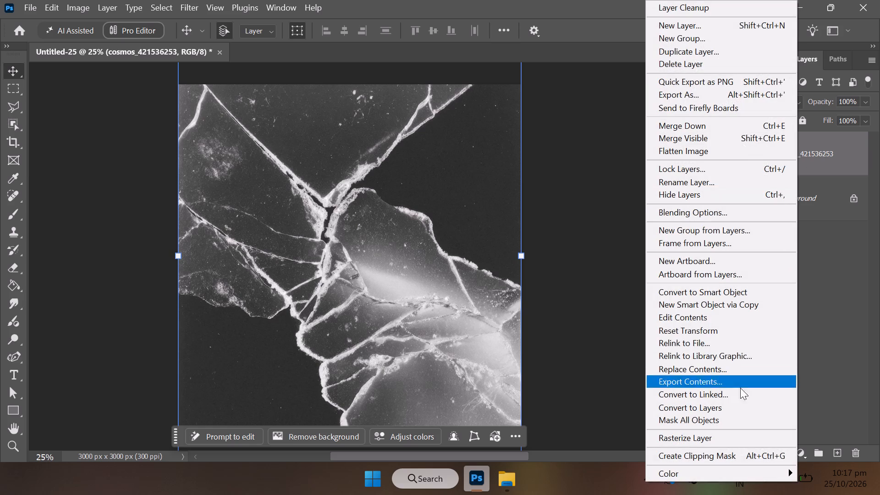
{"action": "left_click", "coordinate": [727, 437]}
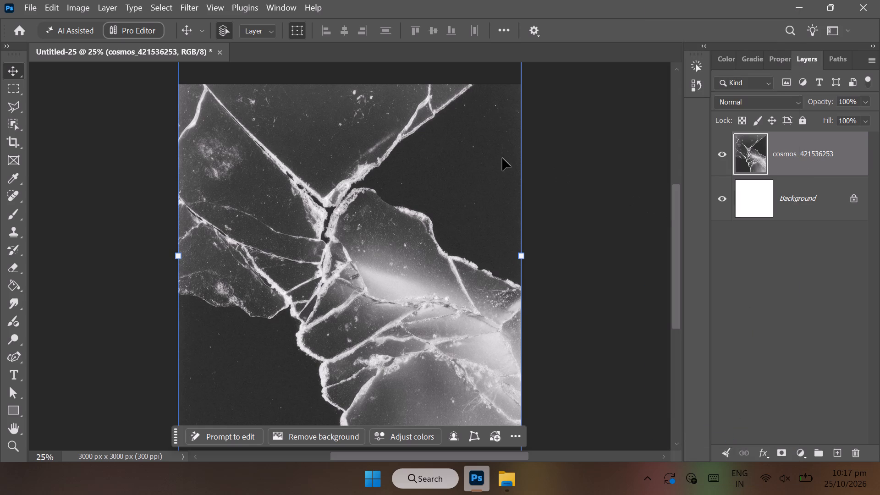
Start Select and Mask on the cracked-glass layer and quick-select the top V-shaped shard with its cracked edges, using brush size 13.
{"action": "left_click", "coordinate": [18, 110]}
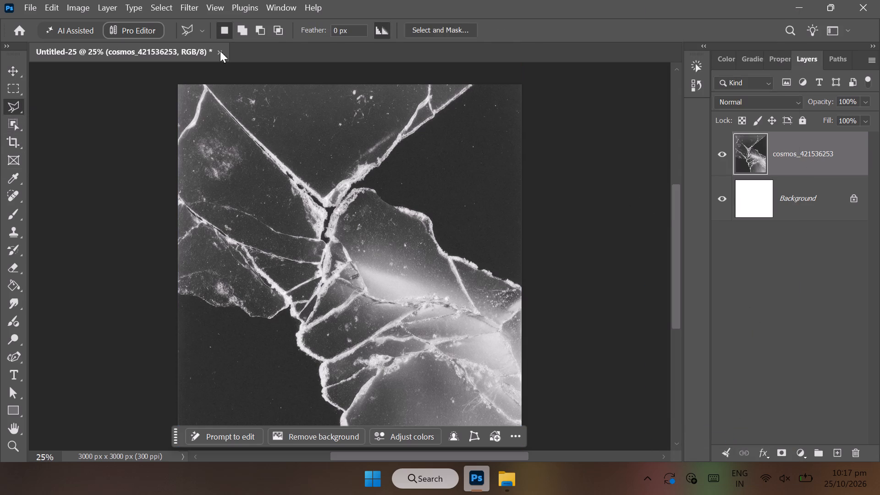
{"action": "left_click", "coordinate": [459, 30]}
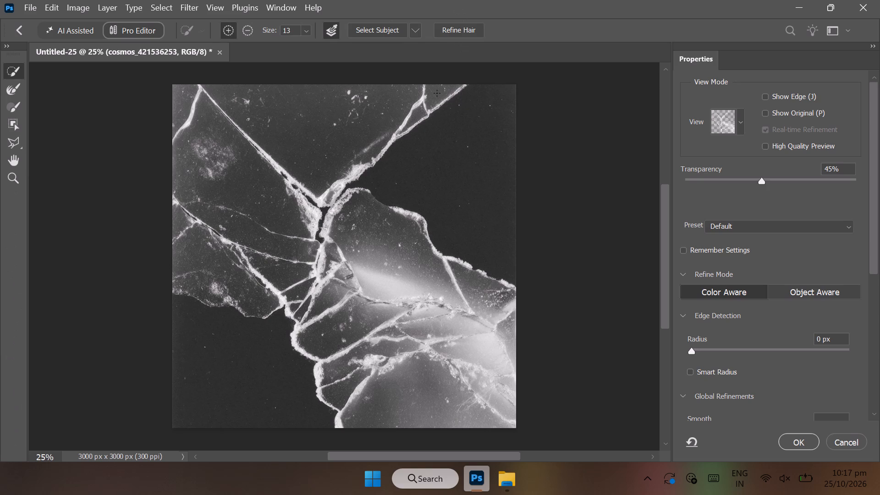
{"action": "left_click_drag", "start_coordinate": [437, 93], "coordinate": [392, 109]}
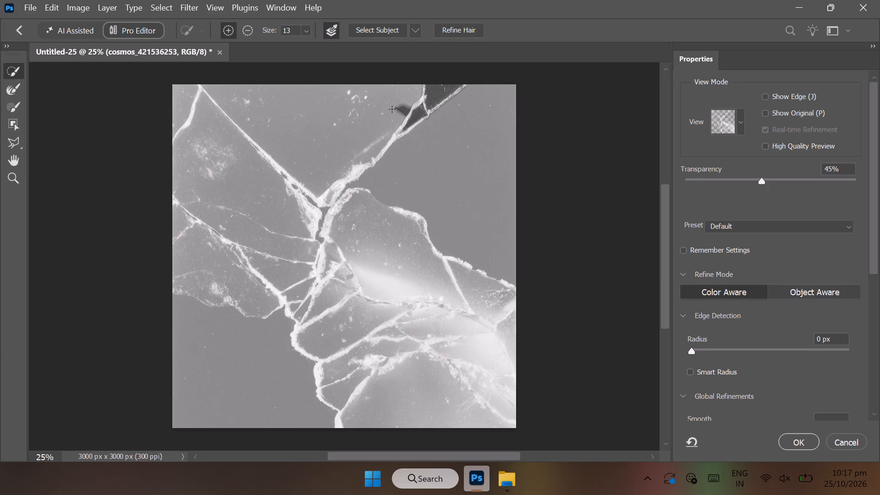
{"action": "left_click_drag", "start_coordinate": [392, 109], "coordinate": [345, 172]}
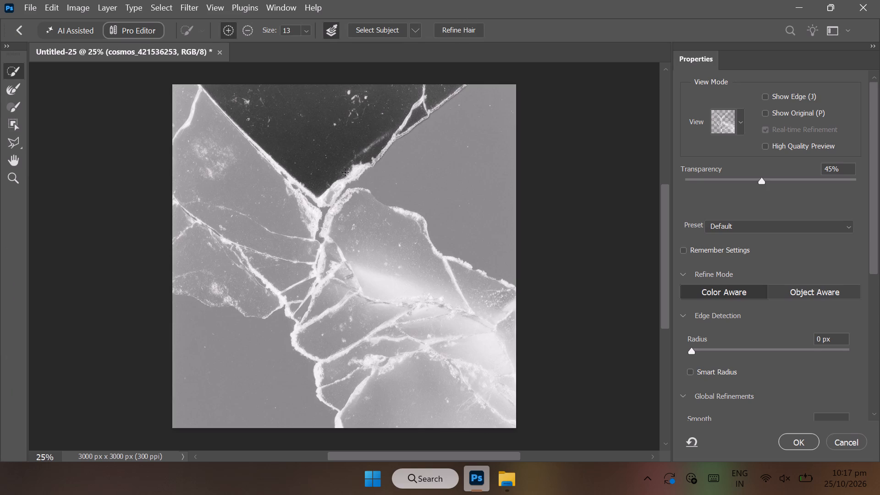
{"action": "left_click_drag", "start_coordinate": [345, 172], "coordinate": [381, 152]}
{"action": "left_click_drag", "start_coordinate": [381, 152], "coordinate": [428, 102]}
{"action": "left_click_drag", "start_coordinate": [428, 102], "coordinate": [332, 197]}
{"action": "left_click_drag", "start_coordinate": [332, 197], "coordinate": [324, 185]}
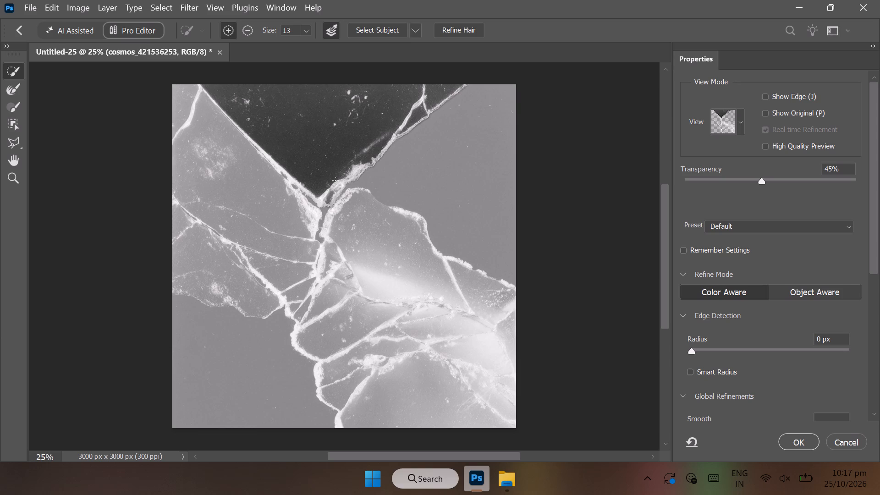
{"action": "left_click_drag", "start_coordinate": [319, 198], "coordinate": [304, 189]}
{"action": "left_click_drag", "start_coordinate": [304, 189], "coordinate": [251, 137]}
Add the shards along the image's left side, from the upper corner down to the jagged lower edge, to the selection.
{"action": "left_click_drag", "start_coordinate": [251, 137], "coordinate": [241, 181]}
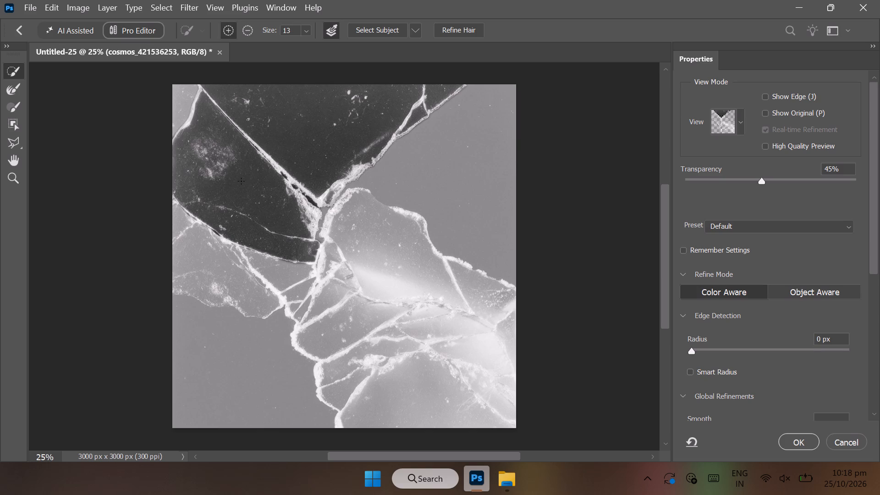
{"action": "left_click_drag", "start_coordinate": [191, 118], "coordinate": [200, 116]}
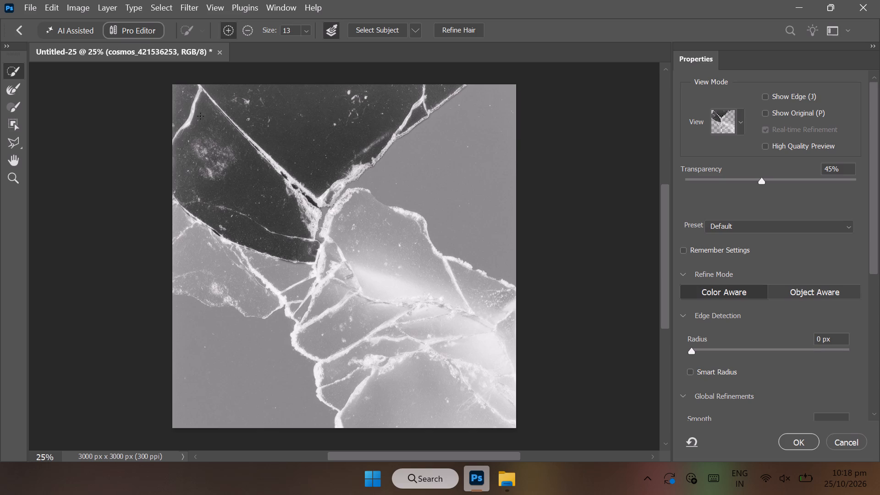
{"action": "left_click_drag", "start_coordinate": [200, 116], "coordinate": [218, 111]}
{"action": "left_click_drag", "start_coordinate": [191, 201], "coordinate": [196, 245]}
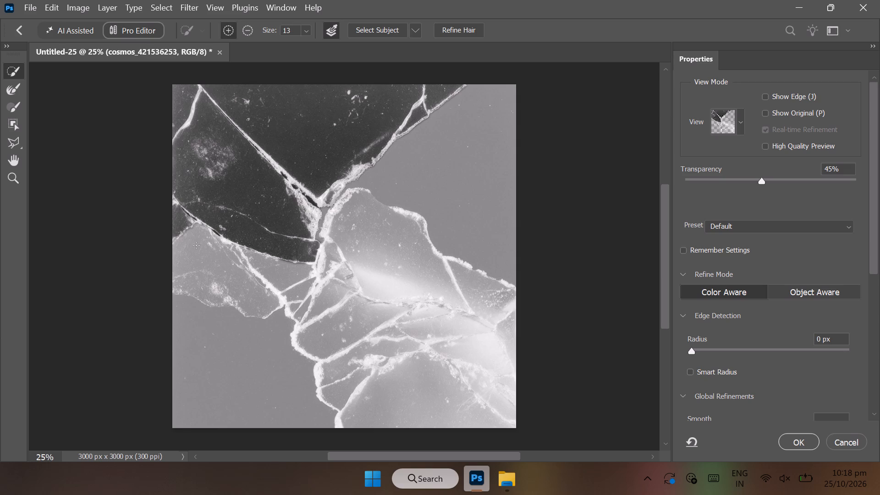
{"action": "left_click_drag", "start_coordinate": [196, 245], "coordinate": [267, 265]}
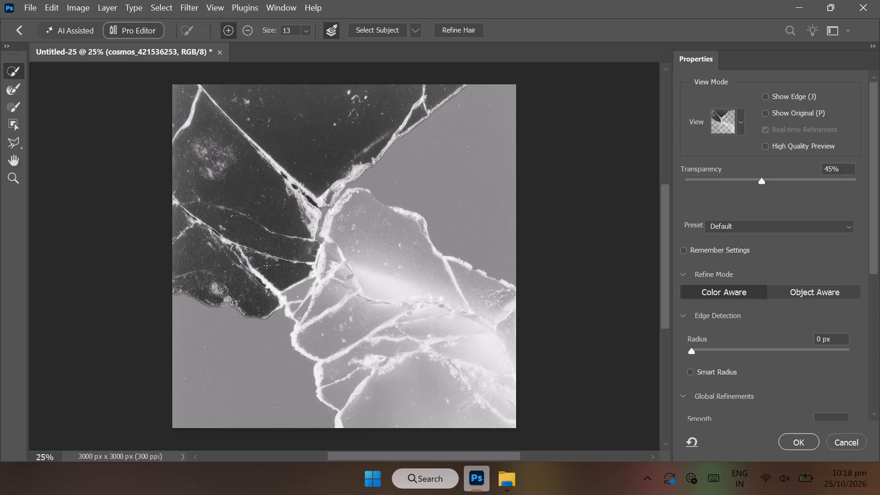
{"action": "left_click_drag", "start_coordinate": [267, 265], "coordinate": [267, 266]}
Add the upper-right shards below the dark V-shaped gap to the selection, out to the image's right edge.
{"action": "left_click_drag", "start_coordinate": [361, 237], "coordinate": [478, 286]}
{"action": "left_click_drag", "start_coordinate": [478, 286], "coordinate": [479, 290]}
{"action": "left_click_drag", "start_coordinate": [479, 290], "coordinate": [478, 301]}
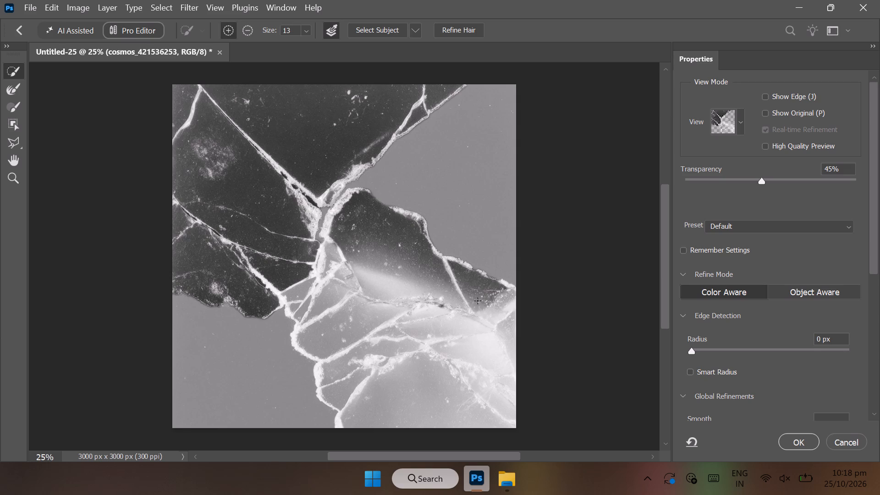
{"action": "left_click_drag", "start_coordinate": [478, 301], "coordinate": [503, 304]}
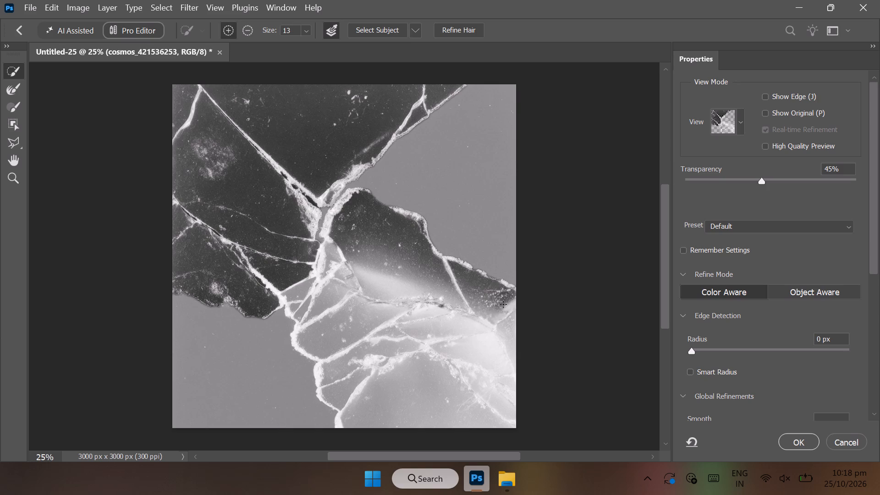
{"action": "left_click_drag", "start_coordinate": [503, 304], "coordinate": [484, 319]}
Add the central crack and all lower-right shards down to the bottom edge to the selection, and output it from Select and Mask.
{"action": "left_click_drag", "start_coordinate": [306, 246], "coordinate": [372, 269]}
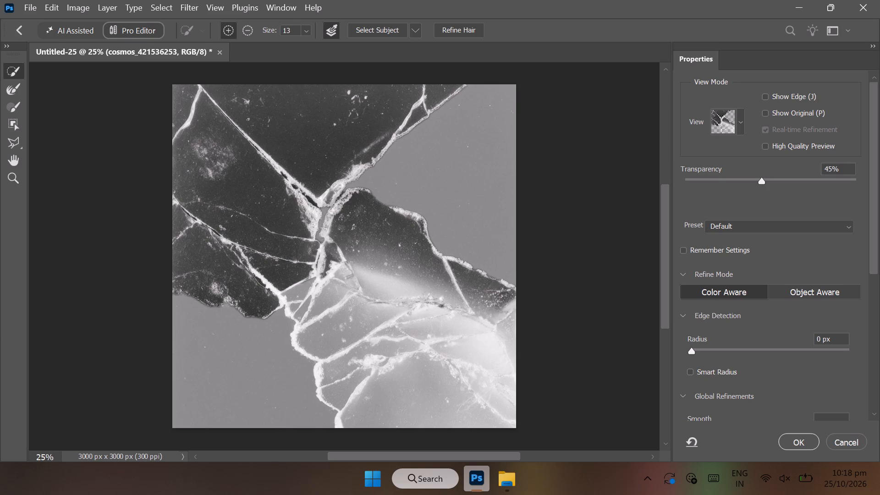
{"action": "left_click_drag", "start_coordinate": [301, 265], "coordinate": [301, 265]}
{"action": "left_click_drag", "start_coordinate": [301, 265], "coordinate": [406, 383]}
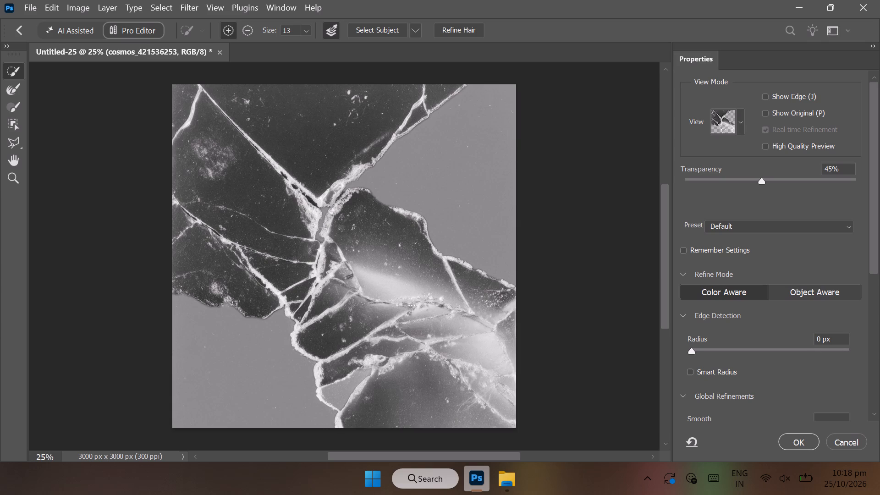
{"action": "left_click_drag", "start_coordinate": [479, 349], "coordinate": [498, 366]}
{"action": "left_click_drag", "start_coordinate": [498, 366], "coordinate": [504, 422]}
{"action": "left_click_drag", "start_coordinate": [368, 426], "coordinate": [338, 362]}
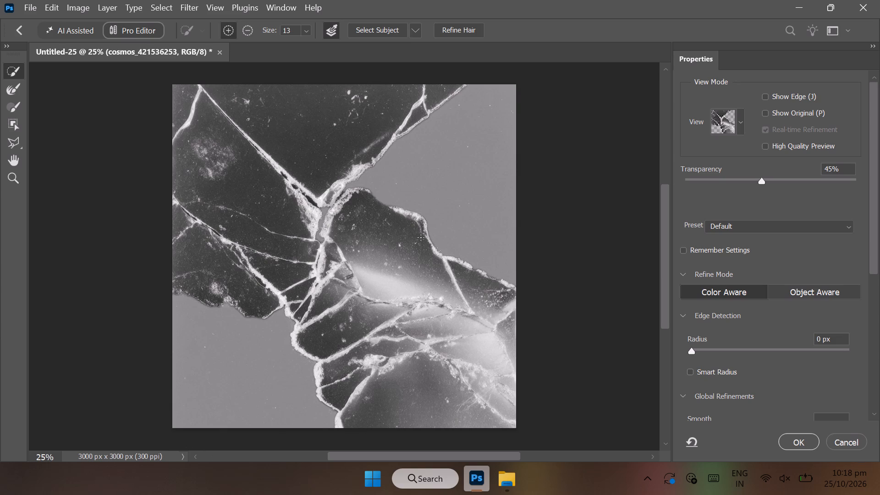
{"action": "left_click", "coordinate": [789, 442]}
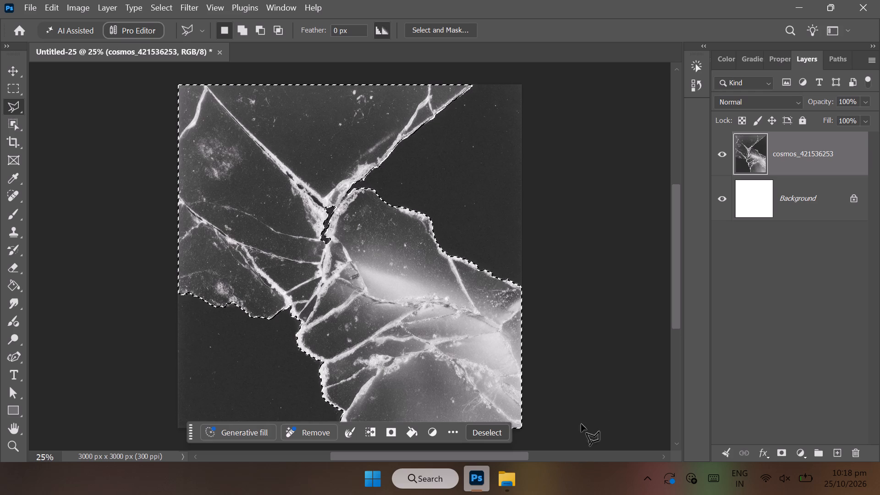
Unlock the white Background layer, then cut its selected shard-shaped area and paste it as a separate layer.
{"action": "left_click", "coordinate": [838, 189]}
{"action": "left_click", "coordinate": [852, 200]}
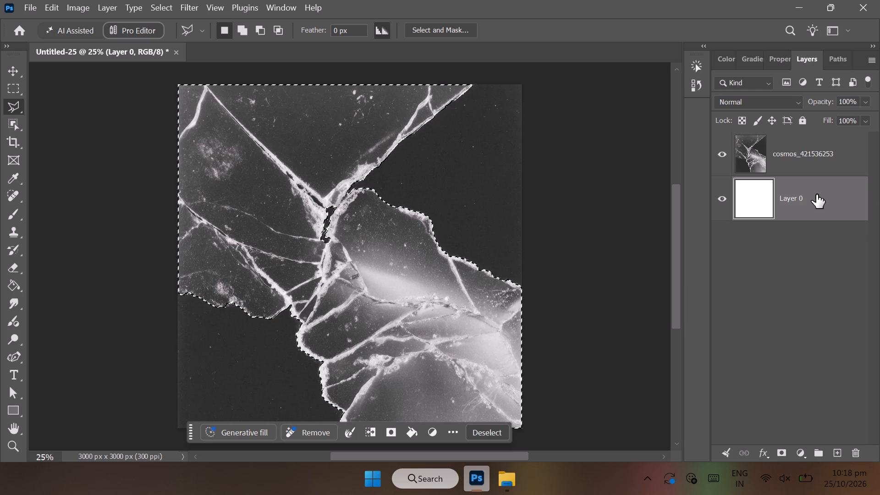
{"action": "key", "text": "ctrl+x"}
{"action": "key", "text": "ctrl+v"}
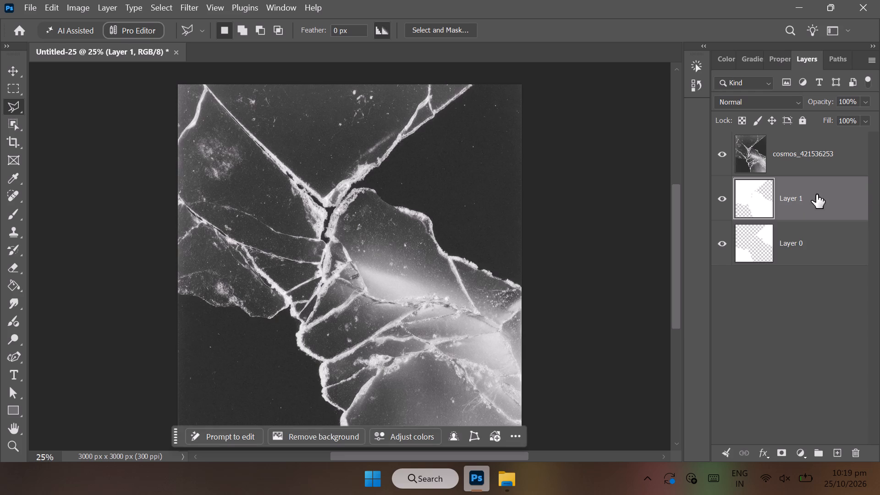
Place 83105555619812483.jpg from Downloads, scale it to 97.83% to span the canvas width, and align its top edge with the canvas top.
{"action": "left_click", "coordinate": [517, 482]}
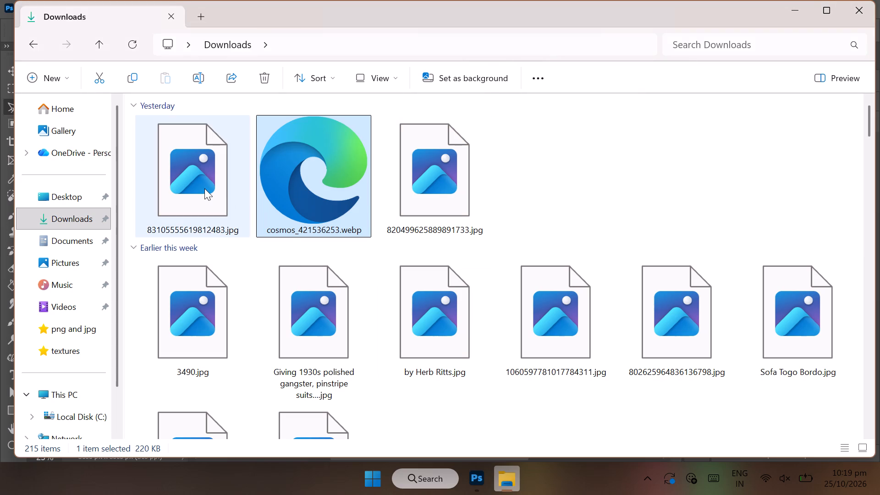
{"action": "left_click_drag", "start_coordinate": [204, 188], "coordinate": [476, 484]}
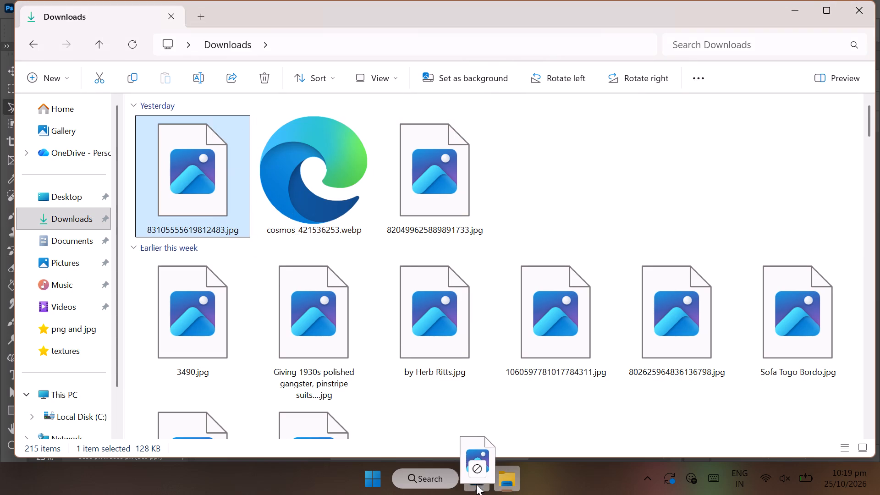
{"action": "left_click_drag", "start_coordinate": [476, 484], "coordinate": [436, 325]}
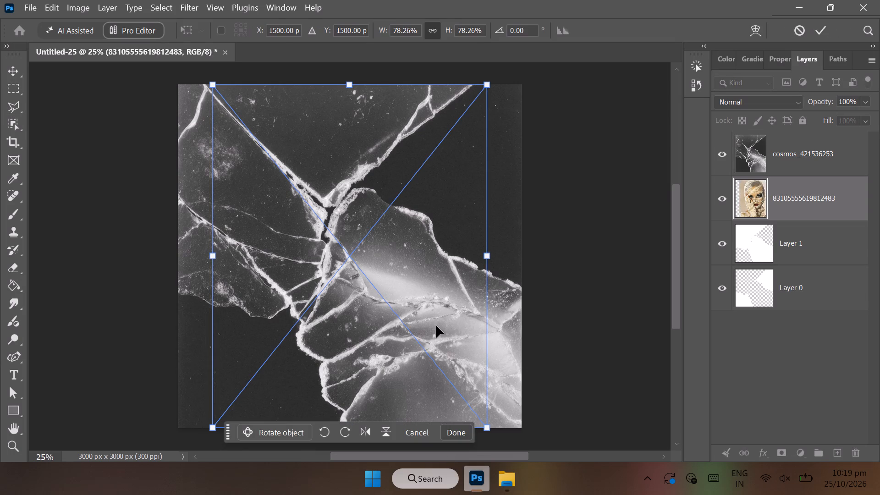
{"action": "left_click_drag", "start_coordinate": [486, 257], "coordinate": [505, 258]}
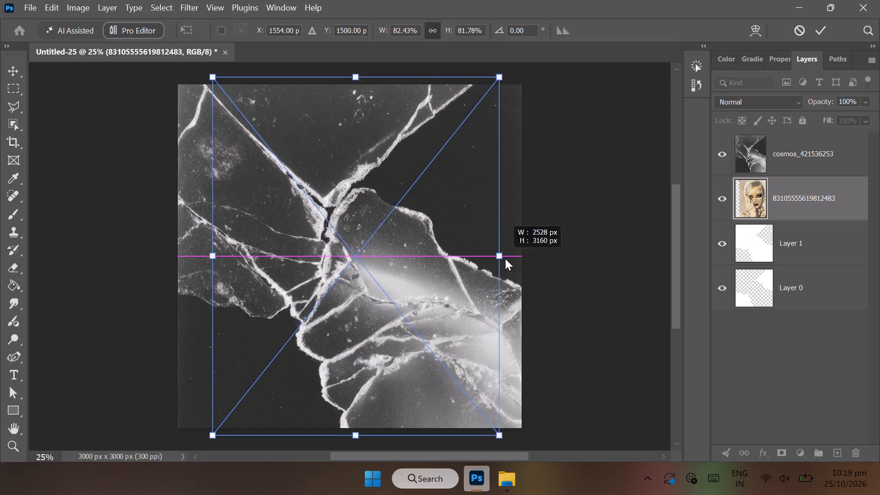
{"action": "left_click_drag", "start_coordinate": [505, 258], "coordinate": [527, 261]}
{"action": "left_click_drag", "start_coordinate": [527, 261], "coordinate": [521, 263]}
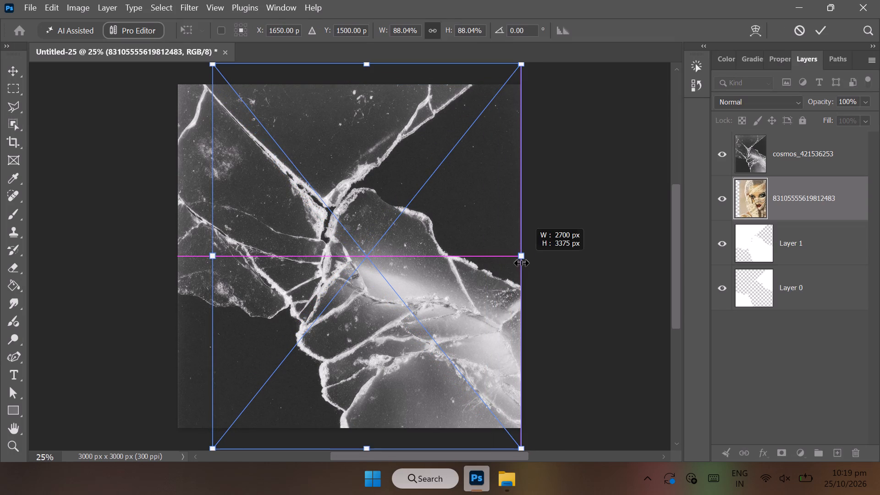
{"action": "left_click_drag", "start_coordinate": [210, 255], "coordinate": [183, 255]}
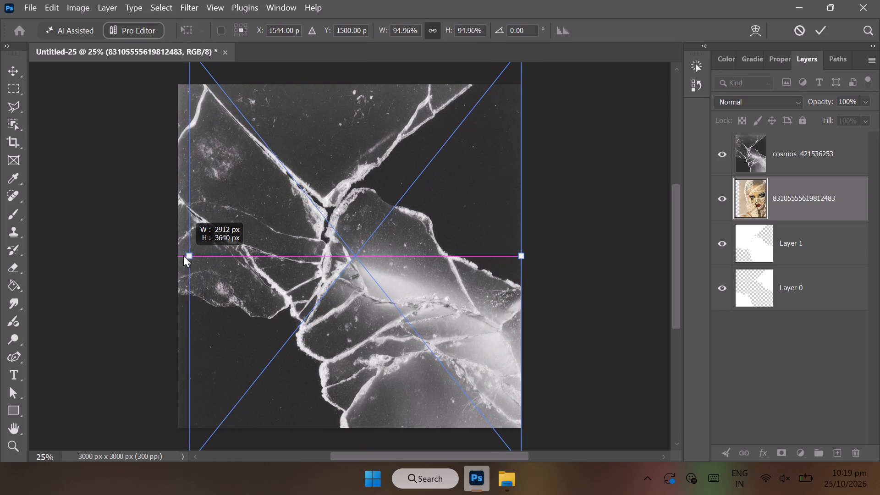
{"action": "left_click_drag", "start_coordinate": [183, 255], "coordinate": [173, 255]}
{"action": "left_click_drag", "start_coordinate": [369, 288], "coordinate": [369, 300]}
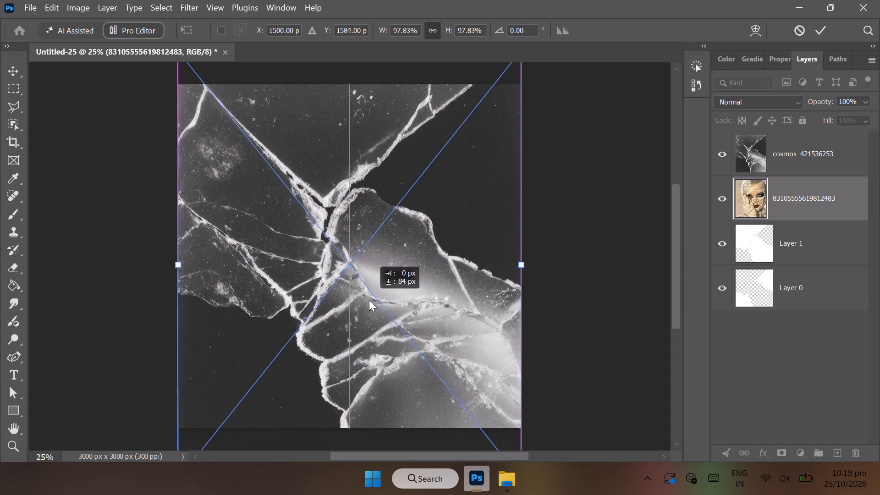
{"action": "left_click_drag", "start_coordinate": [369, 300], "coordinate": [369, 330]}
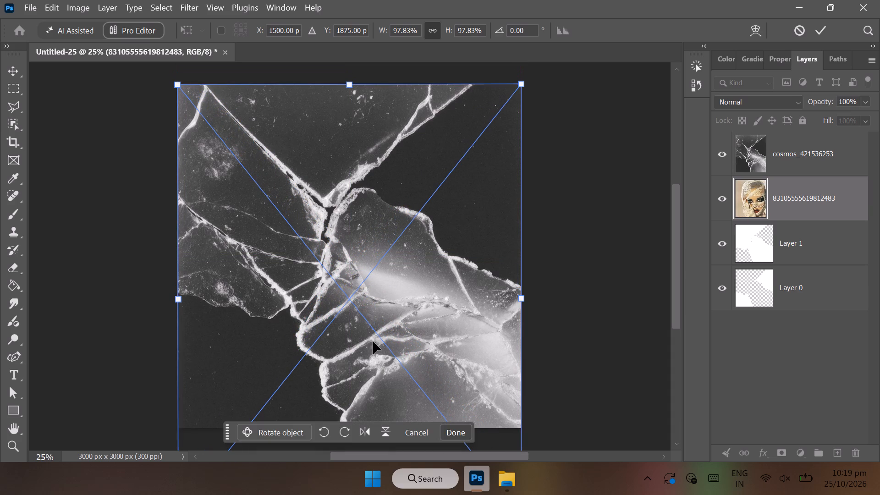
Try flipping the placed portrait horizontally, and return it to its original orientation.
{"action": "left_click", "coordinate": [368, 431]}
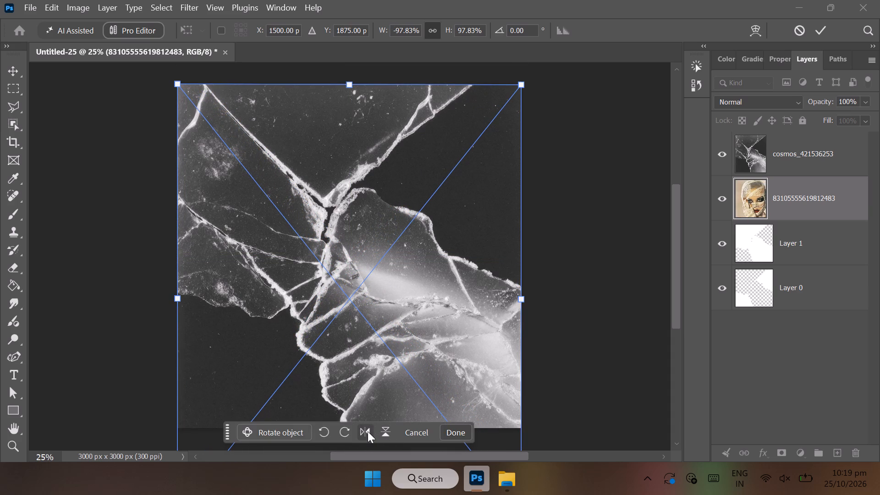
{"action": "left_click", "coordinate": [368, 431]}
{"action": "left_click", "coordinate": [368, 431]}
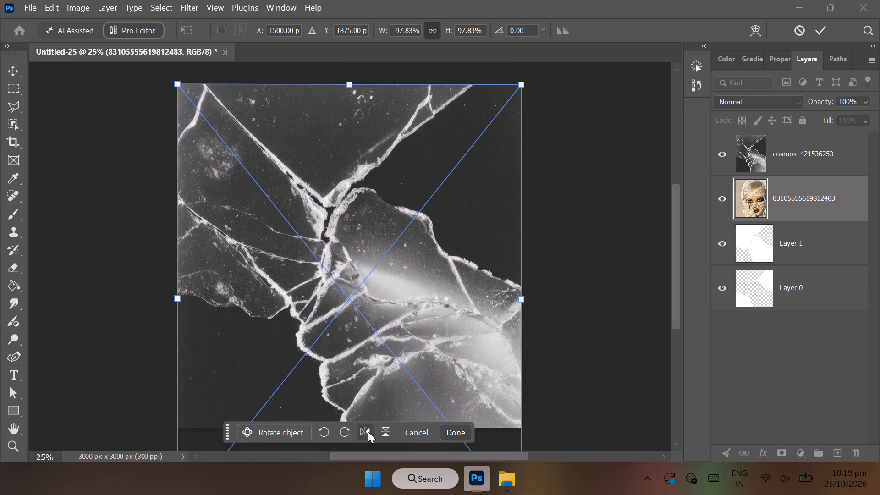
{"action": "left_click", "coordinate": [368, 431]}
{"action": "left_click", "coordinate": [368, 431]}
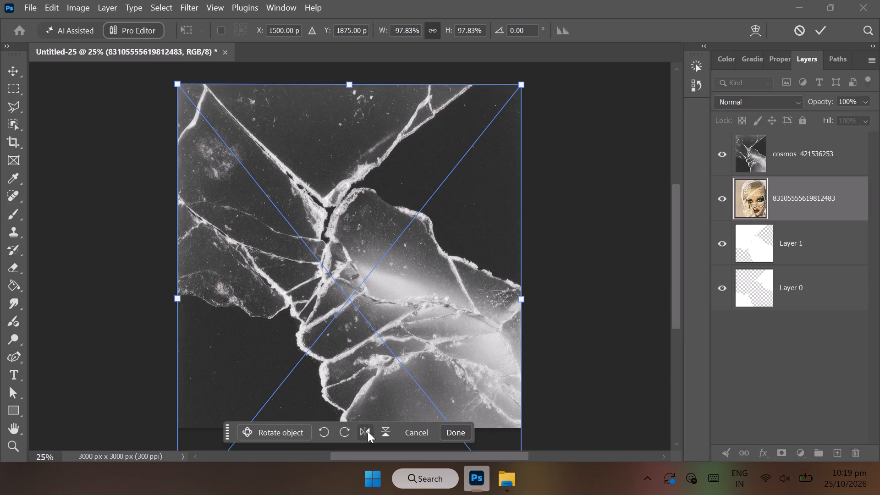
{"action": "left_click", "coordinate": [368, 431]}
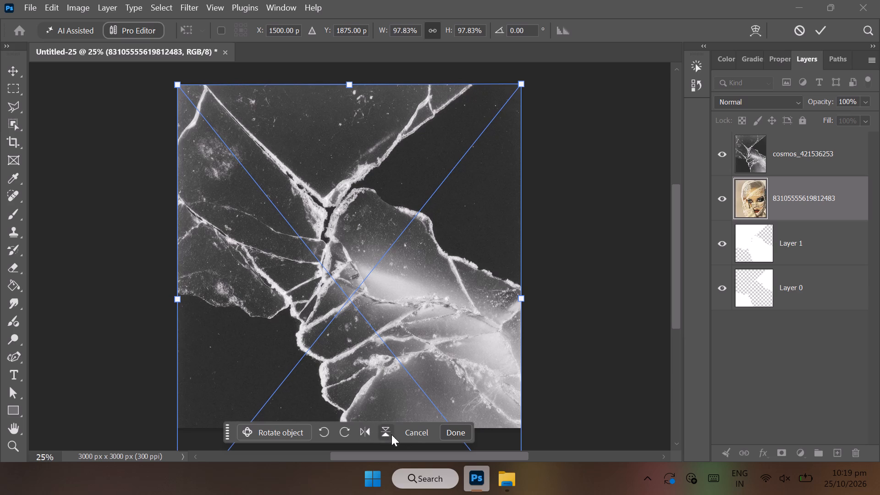
Commit the placement of the portrait image.
{"action": "left_click", "coordinate": [448, 432]}
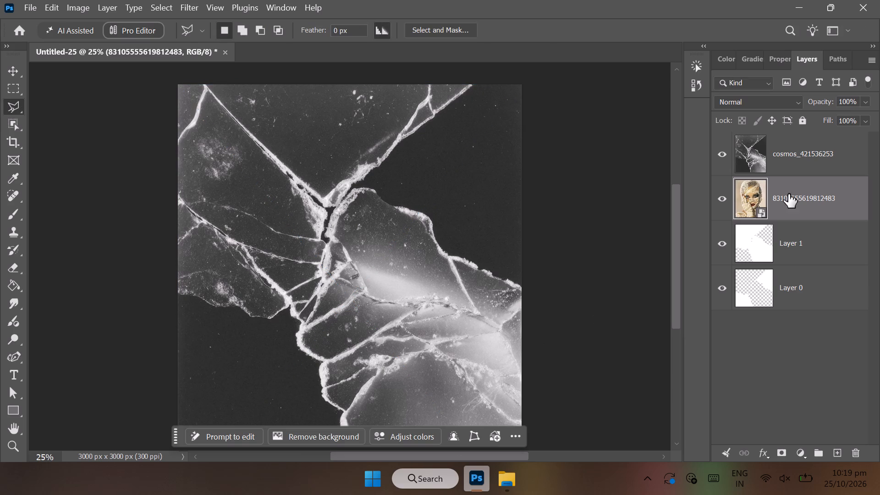
Move the portrait layer to the top of the layer stack and put Layer 1 directly beneath it, above cosmos_421536253.
{"action": "left_click", "coordinate": [789, 198]}
{"action": "left_click_drag", "start_coordinate": [789, 198], "coordinate": [796, 148]}
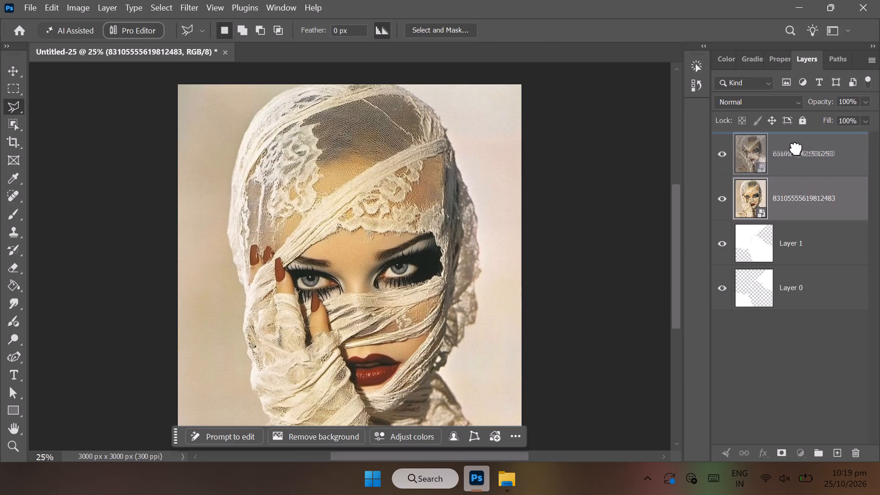
{"action": "left_click_drag", "start_coordinate": [796, 148], "coordinate": [796, 146]}
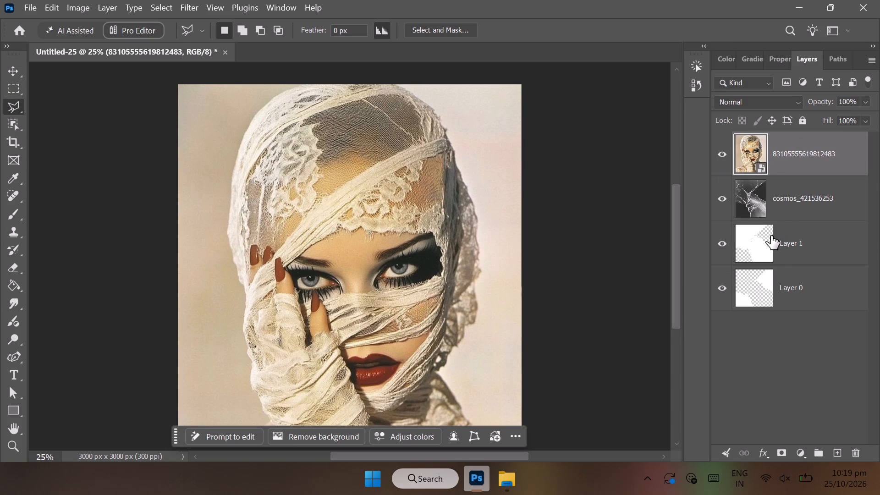
{"action": "left_click_drag", "start_coordinate": [770, 238], "coordinate": [780, 180]}
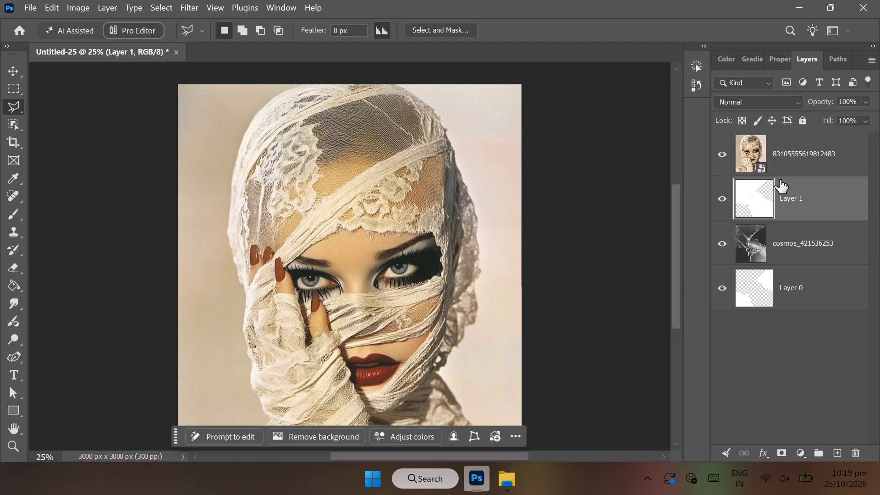
Create a clipping mask so the portrait layer is clipped to Layer 1.
{"action": "right_click", "coordinate": [792, 155]}
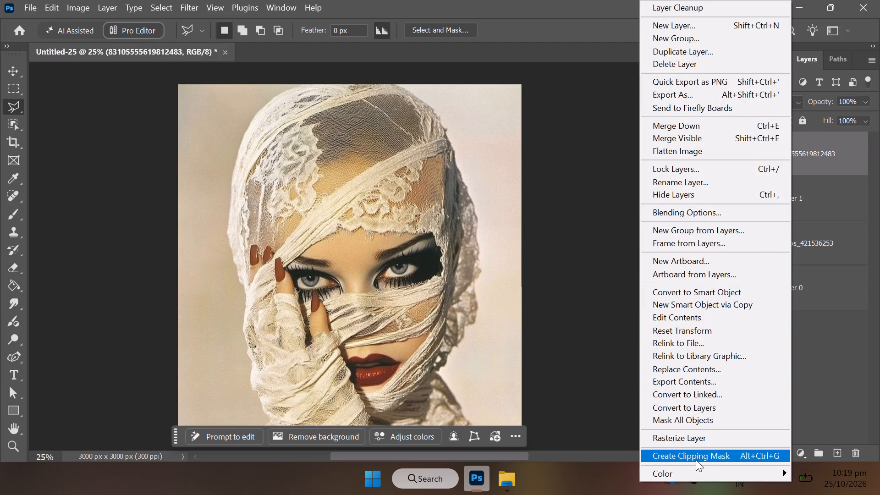
{"action": "left_click", "coordinate": [695, 460]}
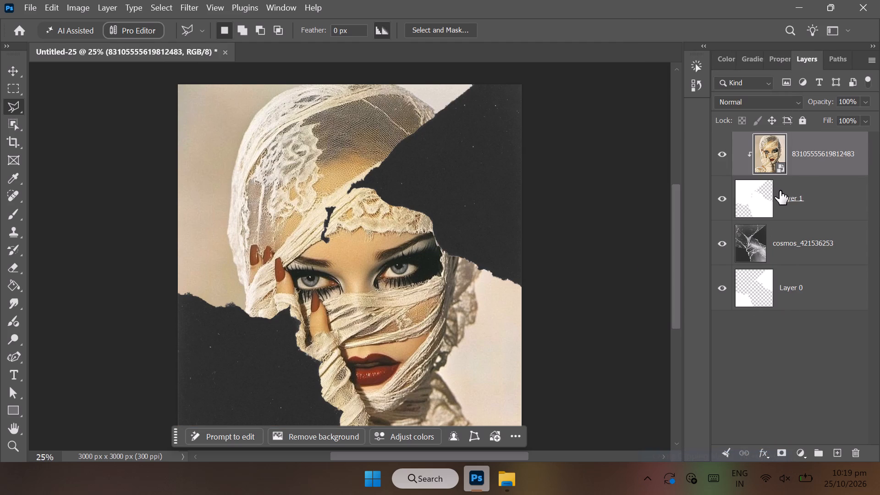
Set the blend mode of Layer 1 to Soft Light.
{"action": "left_click", "coordinate": [756, 195]}
{"action": "left_click", "coordinate": [786, 103]}
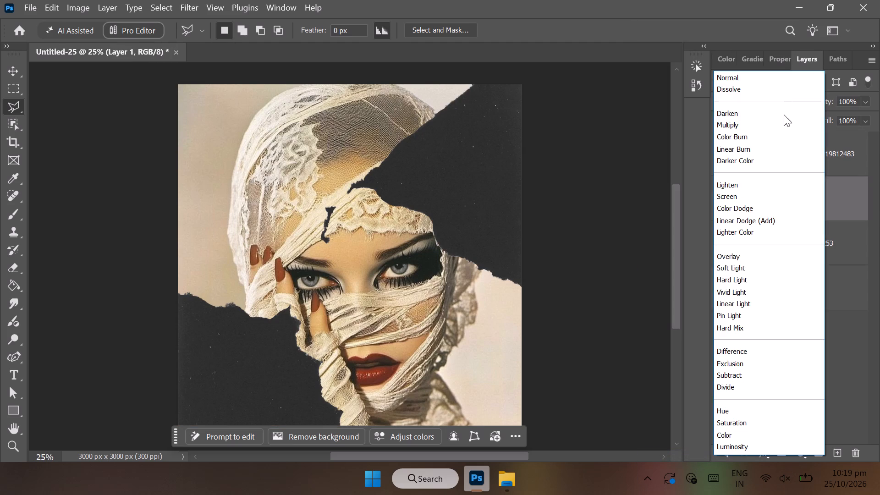
{"action": "left_click", "coordinate": [752, 242]}
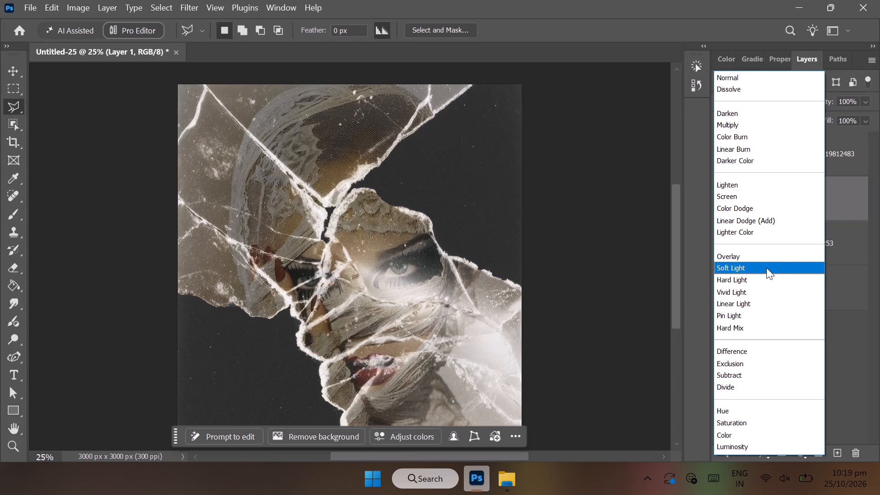
{"action": "left_click", "coordinate": [766, 268]}
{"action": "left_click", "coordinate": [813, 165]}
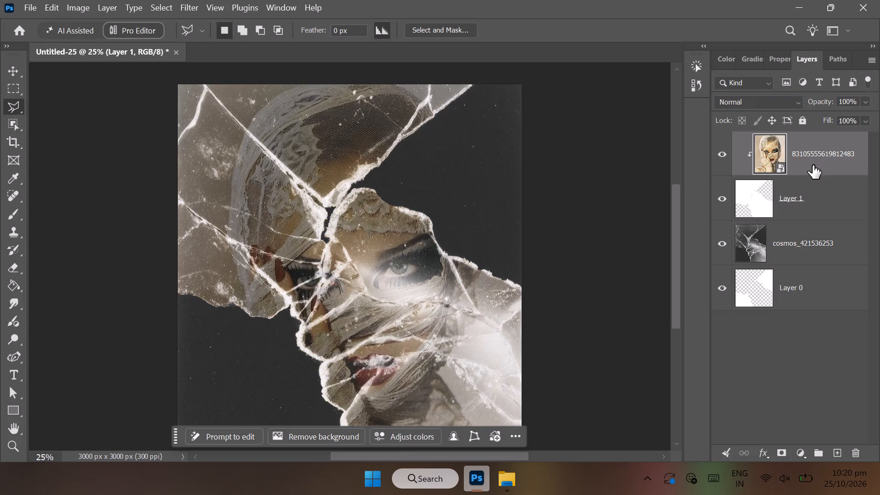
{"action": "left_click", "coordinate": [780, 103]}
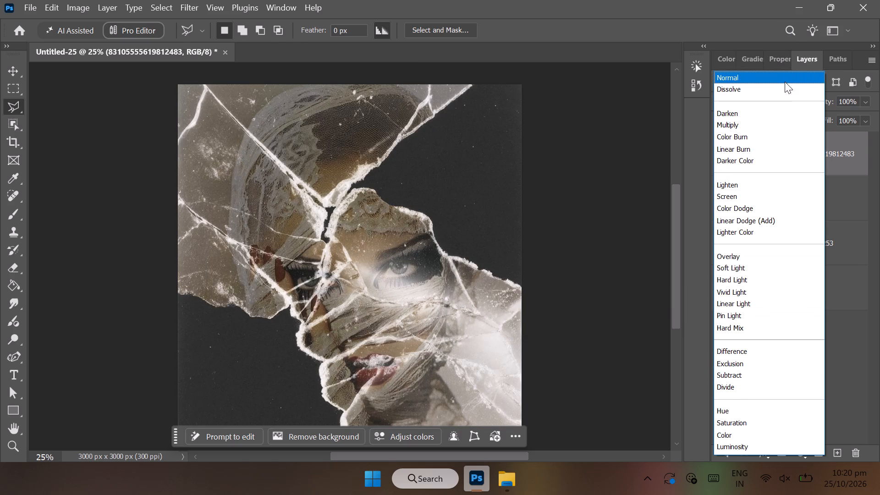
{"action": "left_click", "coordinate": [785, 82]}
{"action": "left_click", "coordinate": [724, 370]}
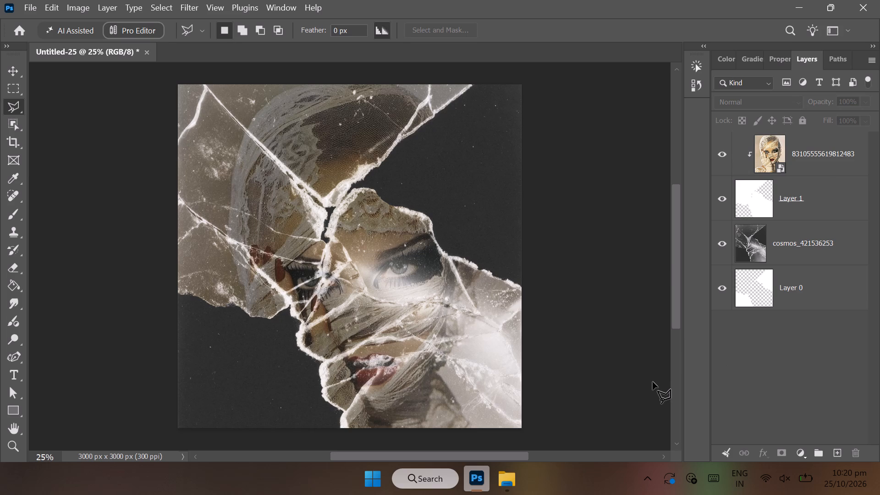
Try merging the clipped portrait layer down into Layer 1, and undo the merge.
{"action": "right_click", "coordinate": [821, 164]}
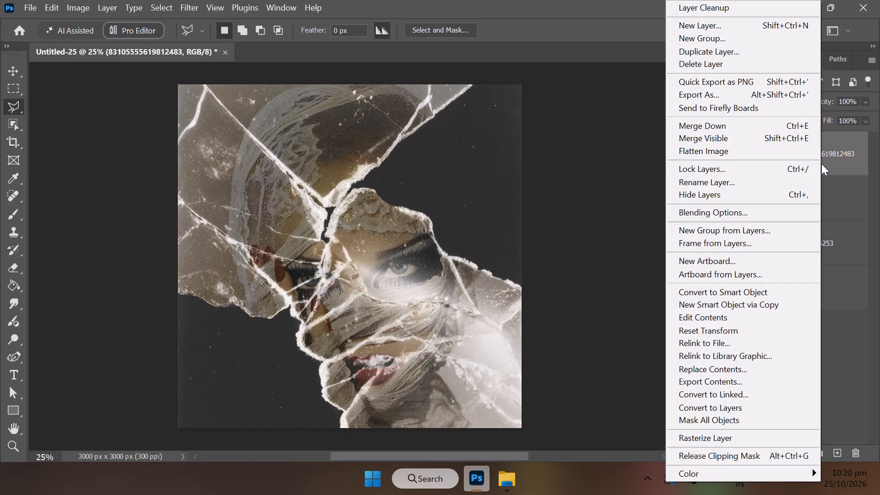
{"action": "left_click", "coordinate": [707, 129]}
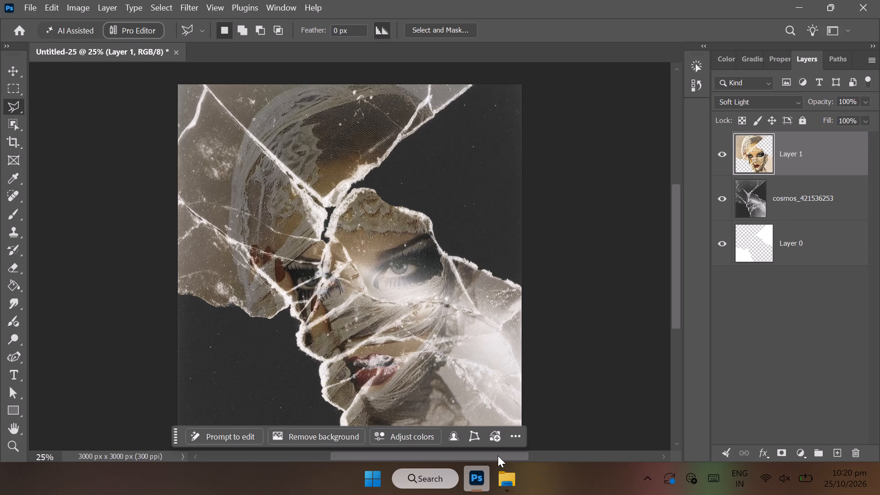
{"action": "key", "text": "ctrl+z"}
Duplicate the clipped portrait layer and merge the original portrait down into Layer 1.
{"action": "right_click", "coordinate": [786, 155]}
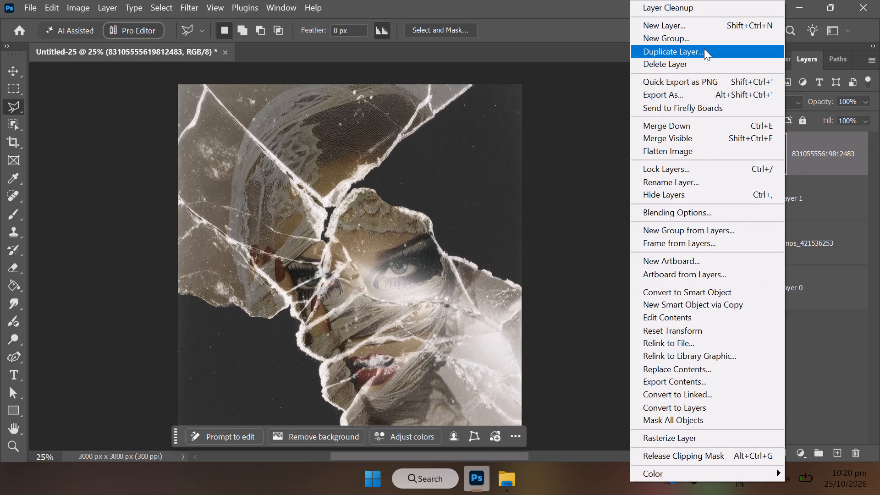
{"action": "left_click", "coordinate": [703, 51]}
{"action": "left_click", "coordinate": [550, 129]}
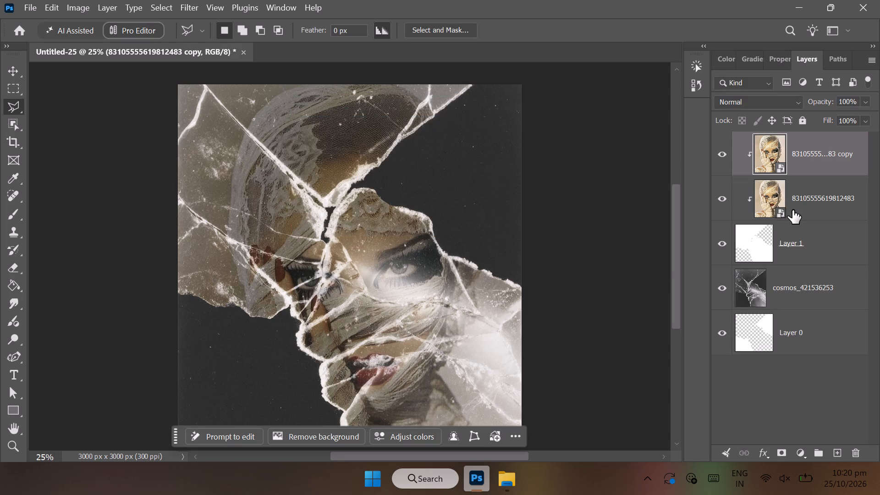
{"action": "right_click", "coordinate": [796, 204]}
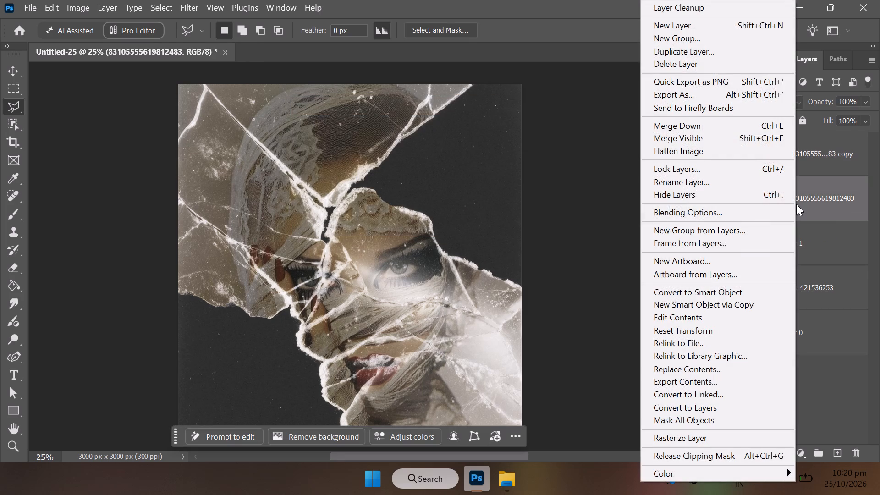
{"action": "left_click", "coordinate": [710, 128]}
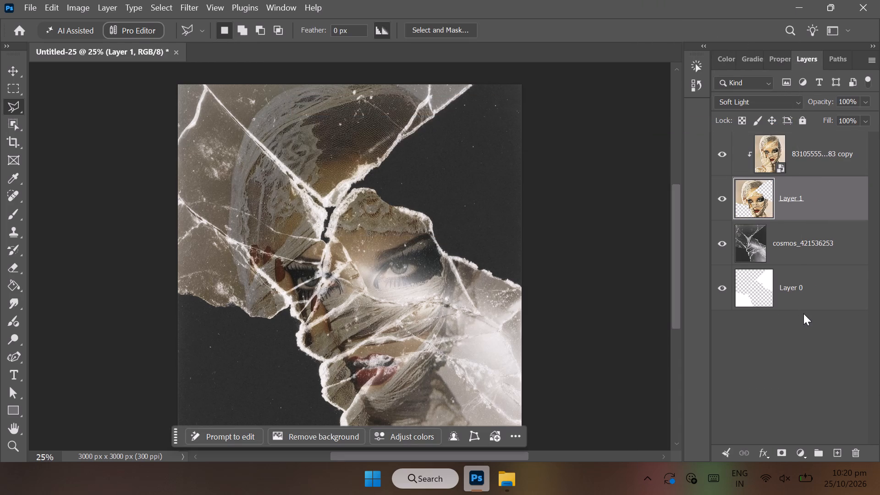
Move Layer 0 between the portrait copy and Layer 1, and release its clipping mask.
{"action": "left_click_drag", "start_coordinate": [805, 292], "coordinate": [814, 180]}
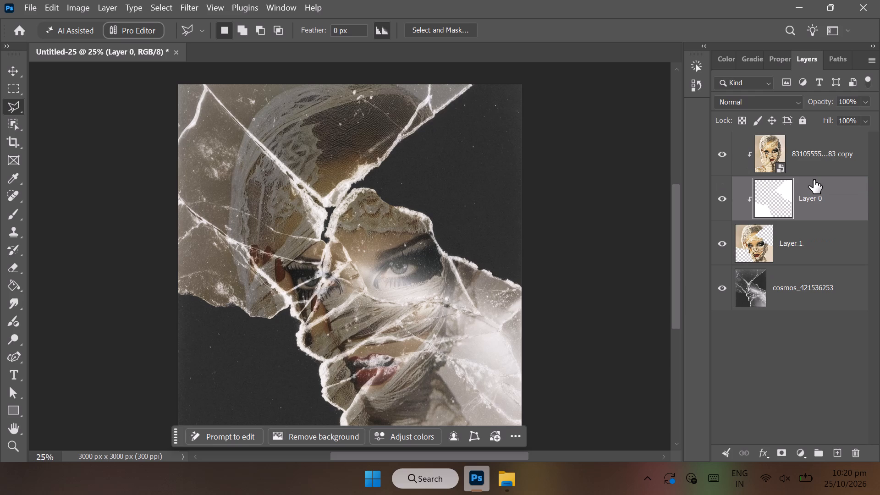
{"action": "right_click", "coordinate": [783, 196]}
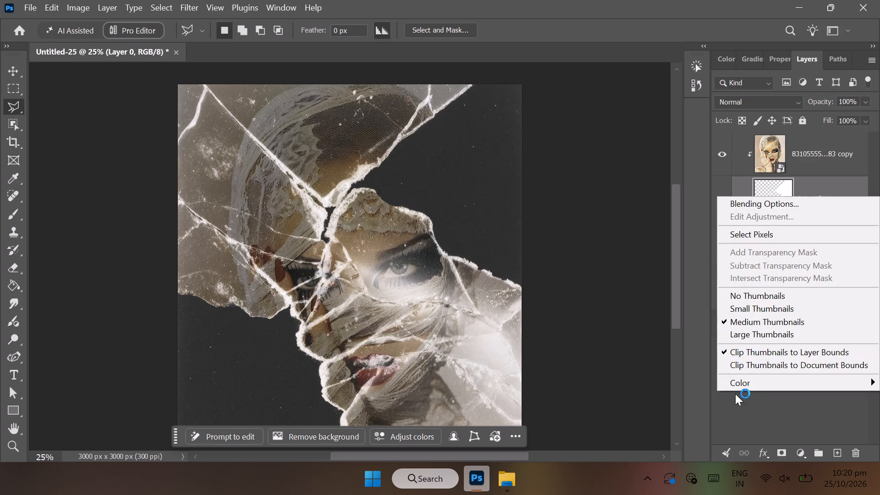
{"action": "left_click", "coordinate": [747, 426]}
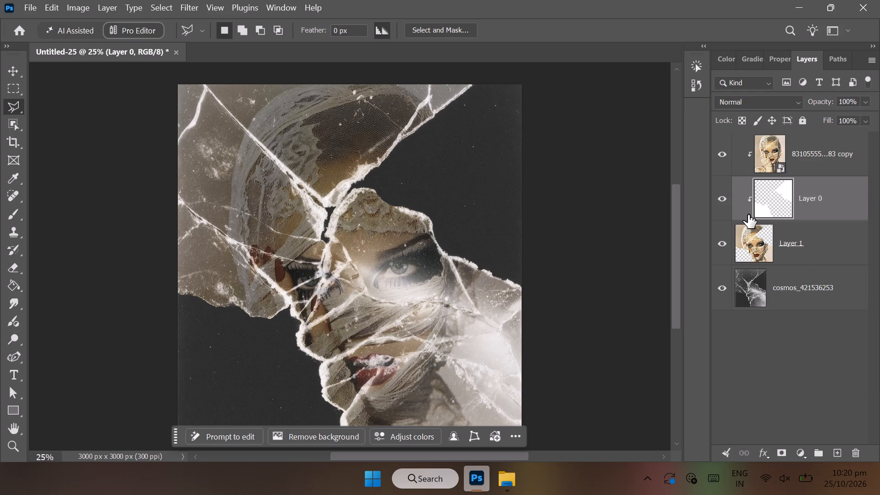
{"action": "left_click", "coordinate": [748, 198]}
{"action": "right_click", "coordinate": [816, 209]}
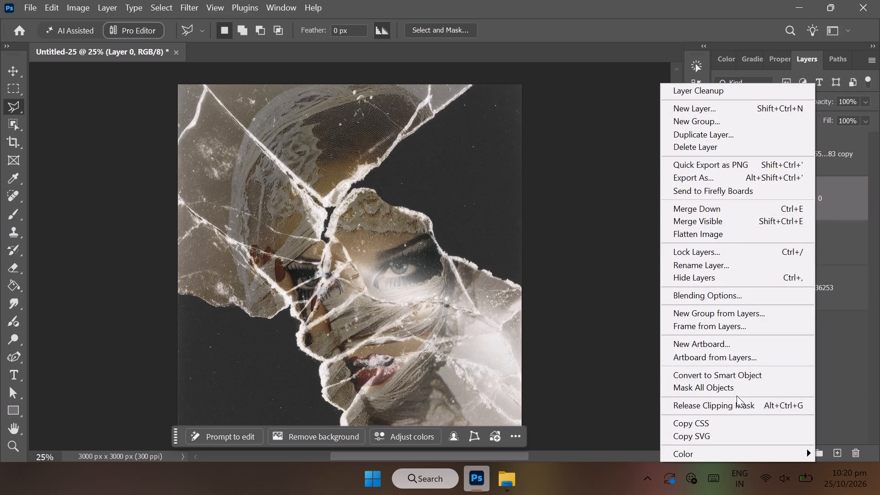
{"action": "left_click", "coordinate": [733, 408]}
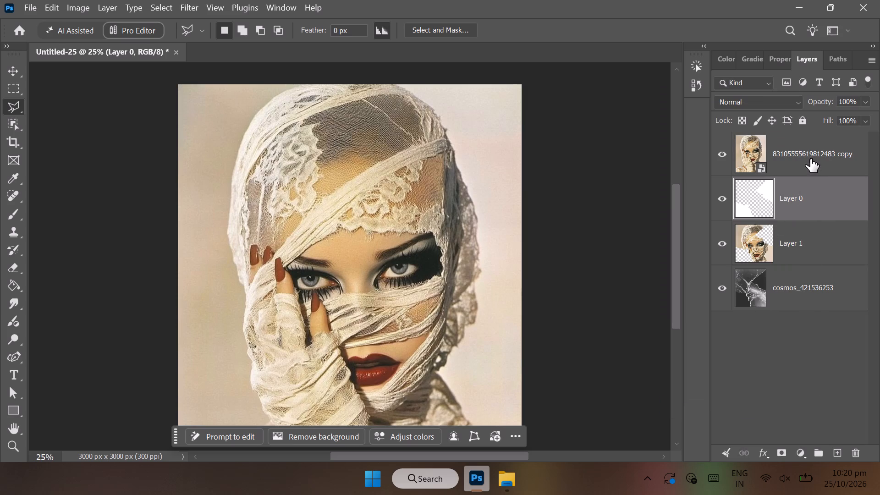
Clip the portrait copy to Layer 0 and merge it down into Layer 0.
{"action": "right_click", "coordinate": [810, 159]}
{"action": "left_click", "coordinate": [726, 456]}
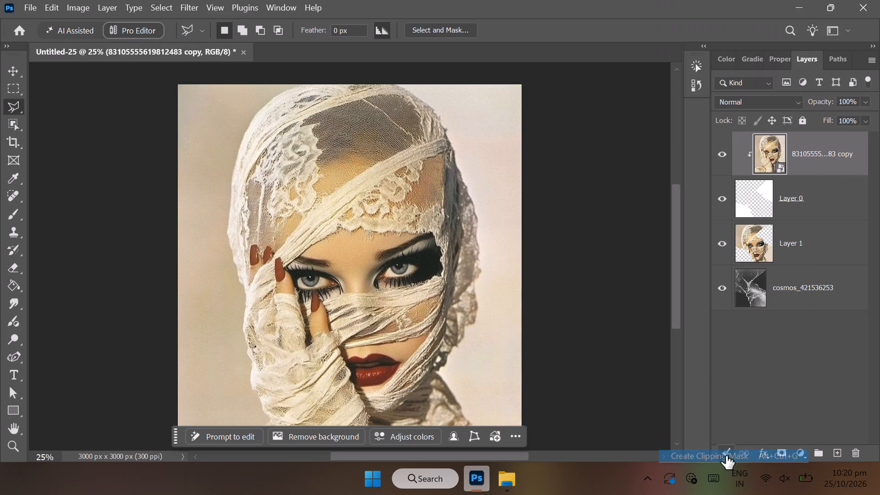
{"action": "right_click", "coordinate": [839, 159]}
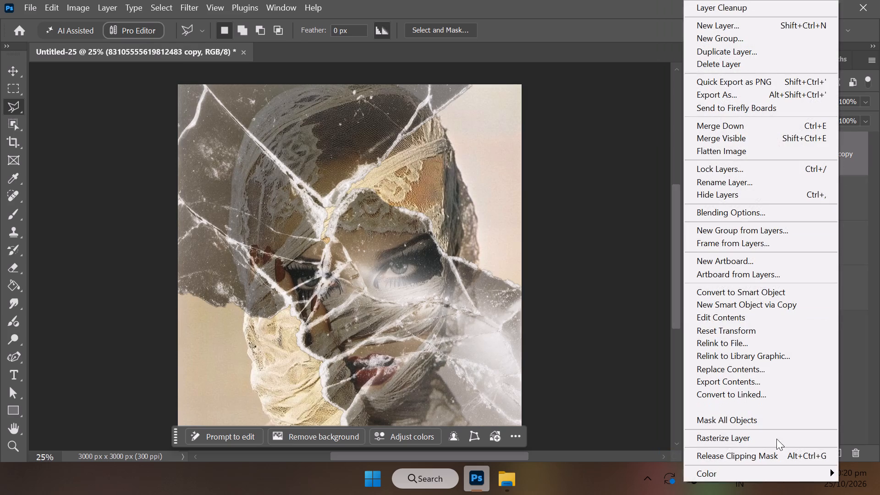
{"action": "left_click", "coordinate": [767, 126]}
Set the blend mode of Layer 0 to Overlay.
{"action": "left_click", "coordinate": [773, 105]}
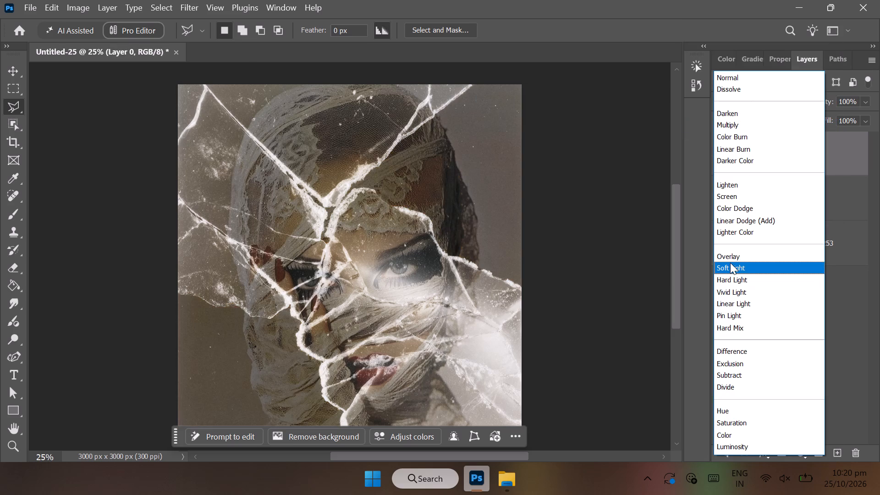
{"action": "left_click", "coordinate": [736, 249]}
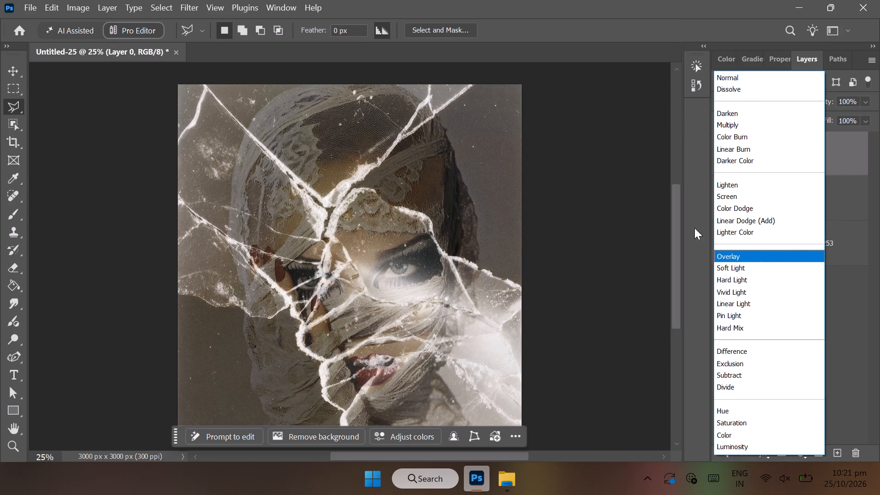
{"action": "left_click", "coordinate": [735, 258]}
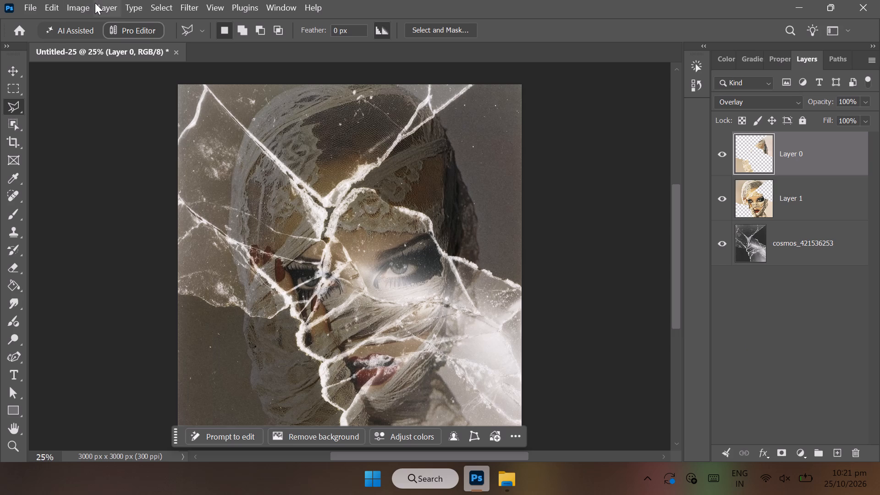
Apply a Brightness/Contrast adjustment to Layer 0 with Brightness at -131.
{"action": "left_click", "coordinate": [55, 1]}
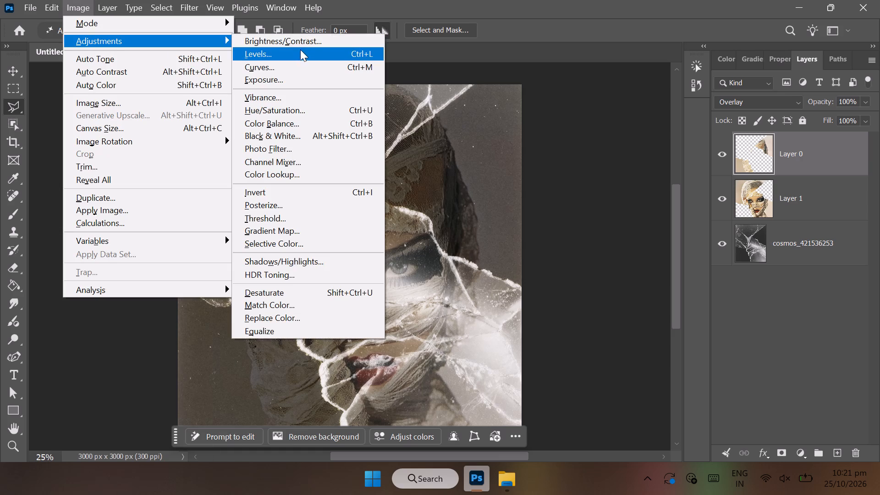
{"action": "left_click", "coordinate": [308, 43]}
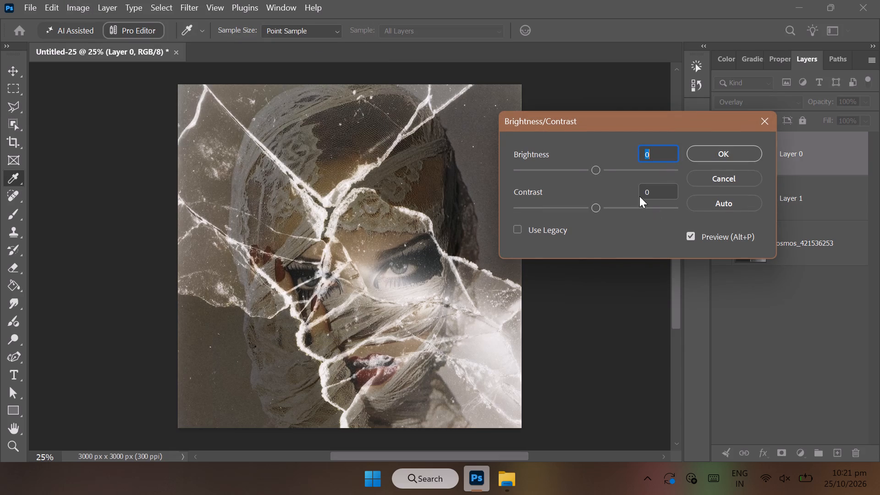
{"action": "left_click_drag", "start_coordinate": [594, 170], "coordinate": [568, 173]}
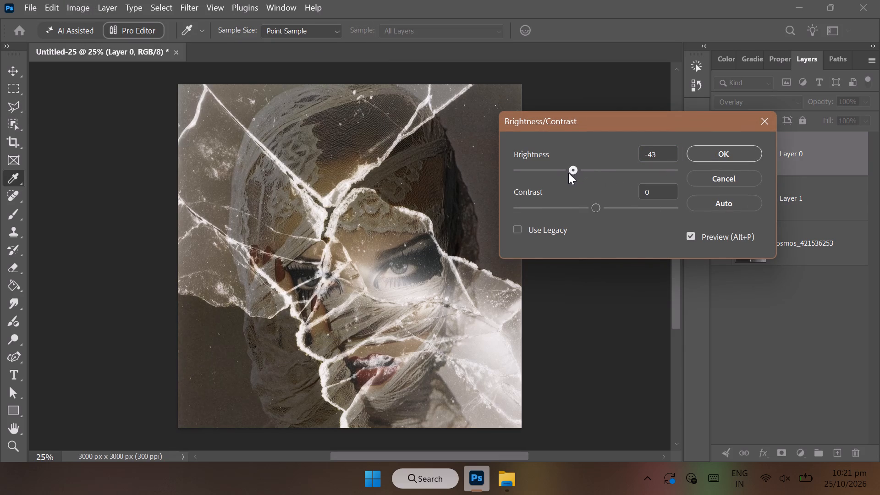
{"action": "left_click_drag", "start_coordinate": [568, 173], "coordinate": [543, 176]}
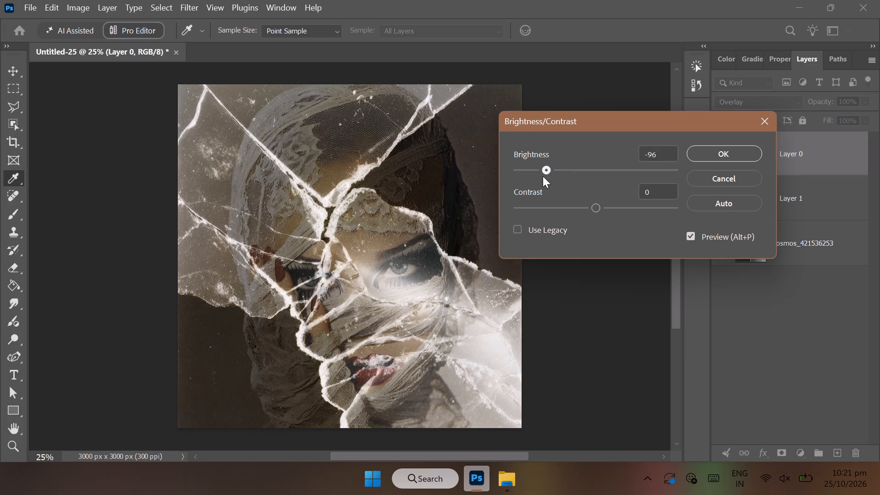
{"action": "left_click_drag", "start_coordinate": [543, 176], "coordinate": [528, 176]}
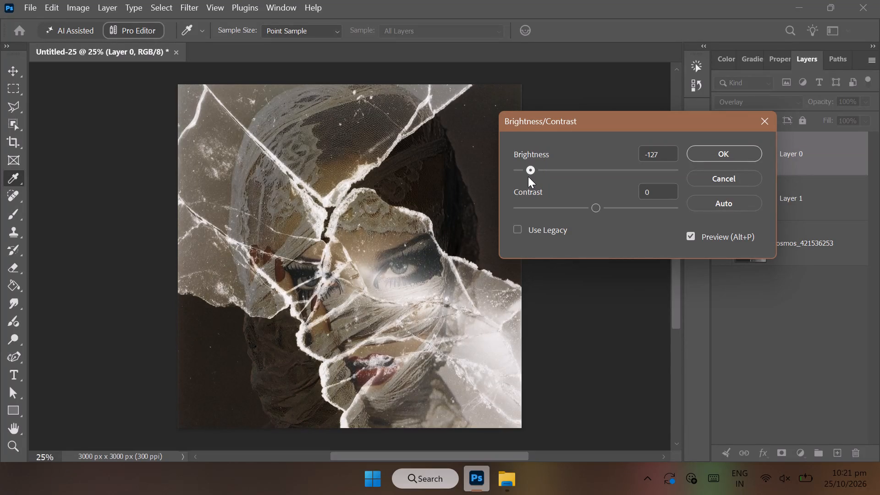
{"action": "left_click_drag", "start_coordinate": [528, 176], "coordinate": [526, 177]}
{"action": "left_click", "coordinate": [726, 156]}
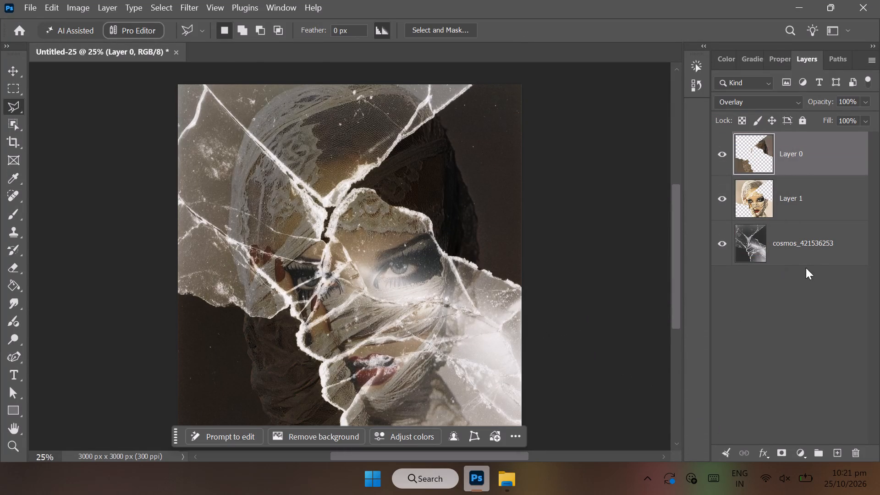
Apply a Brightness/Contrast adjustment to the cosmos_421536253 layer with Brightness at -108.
{"action": "left_click", "coordinate": [800, 252]}
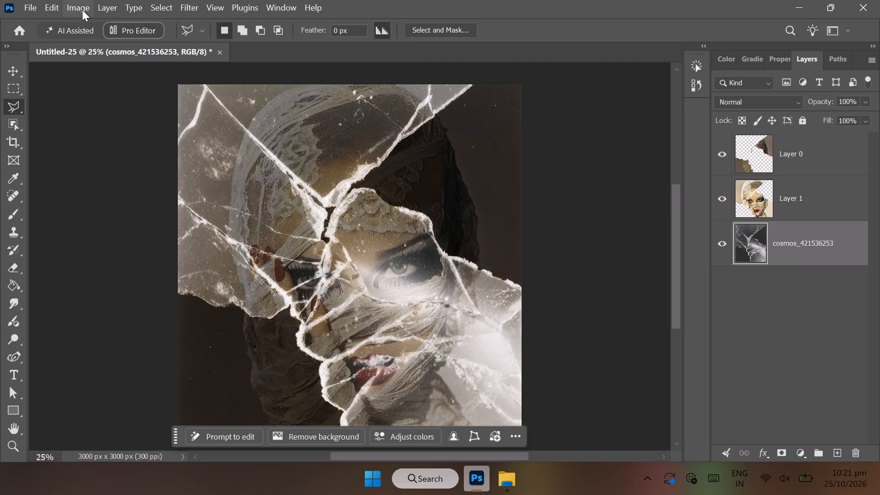
{"action": "left_click", "coordinate": [82, 10]}
{"action": "left_click", "coordinate": [135, 43]}
{"action": "left_click", "coordinate": [253, 45]}
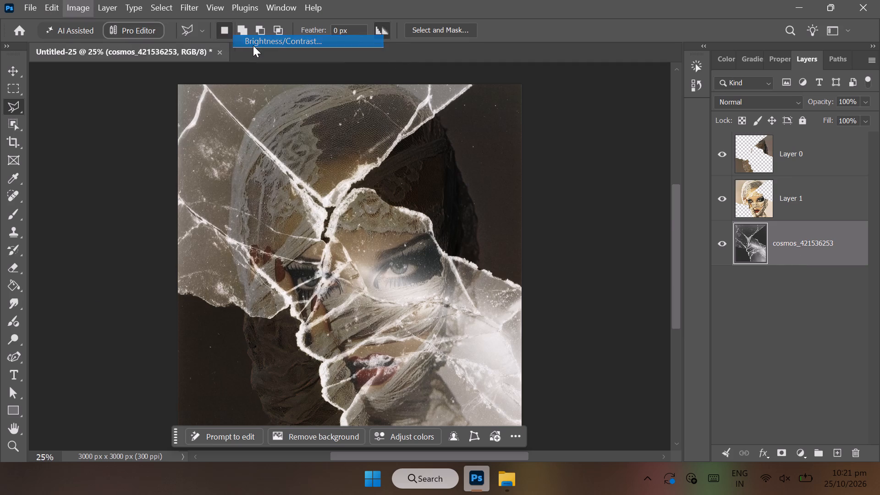
{"action": "left_click_drag", "start_coordinate": [594, 170], "coordinate": [582, 170]}
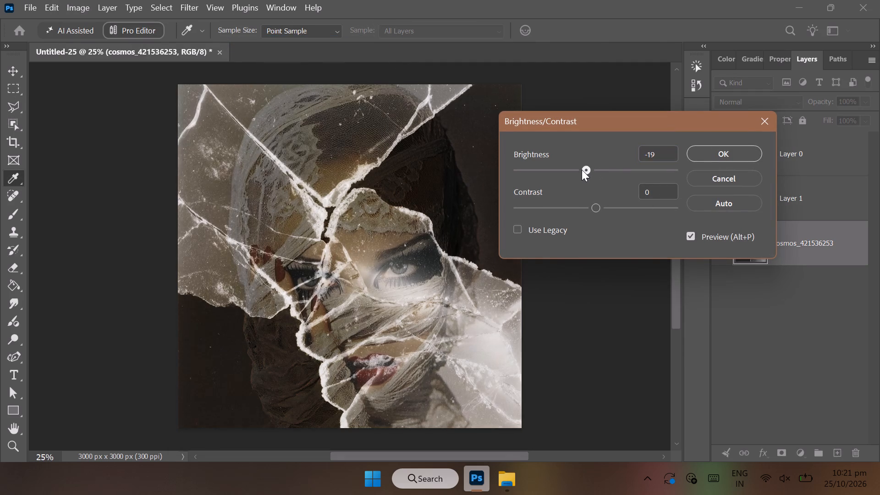
{"action": "left_click_drag", "start_coordinate": [582, 170], "coordinate": [546, 172]}
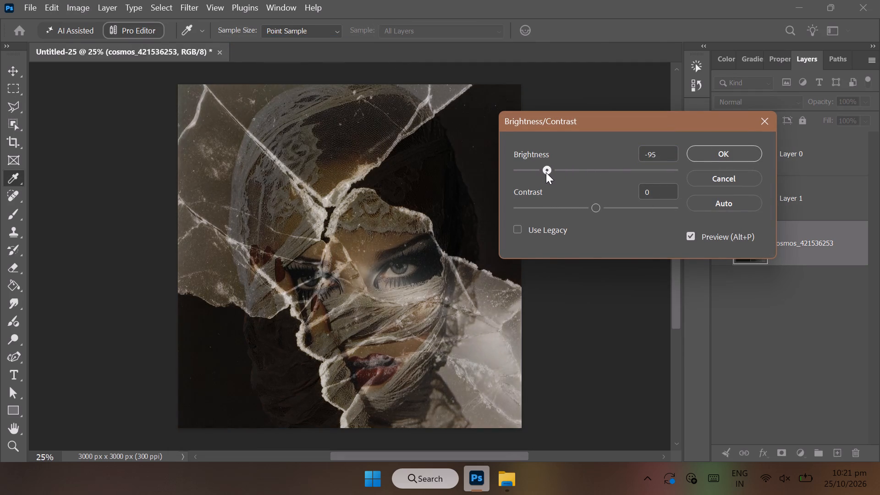
{"action": "left_click_drag", "start_coordinate": [546, 172], "coordinate": [538, 175]}
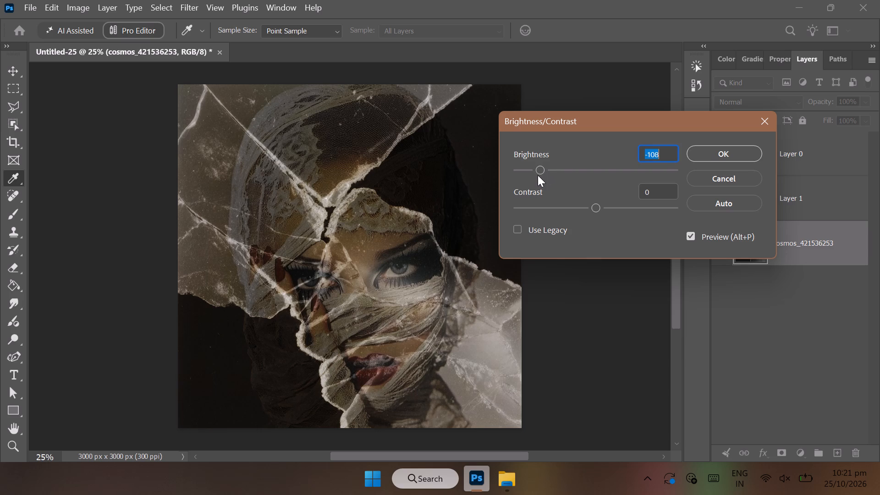
{"action": "left_click", "coordinate": [746, 148]}
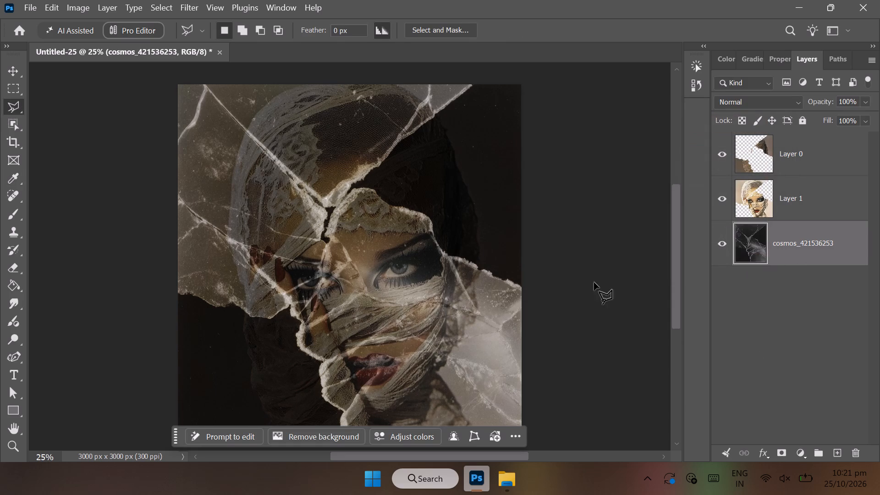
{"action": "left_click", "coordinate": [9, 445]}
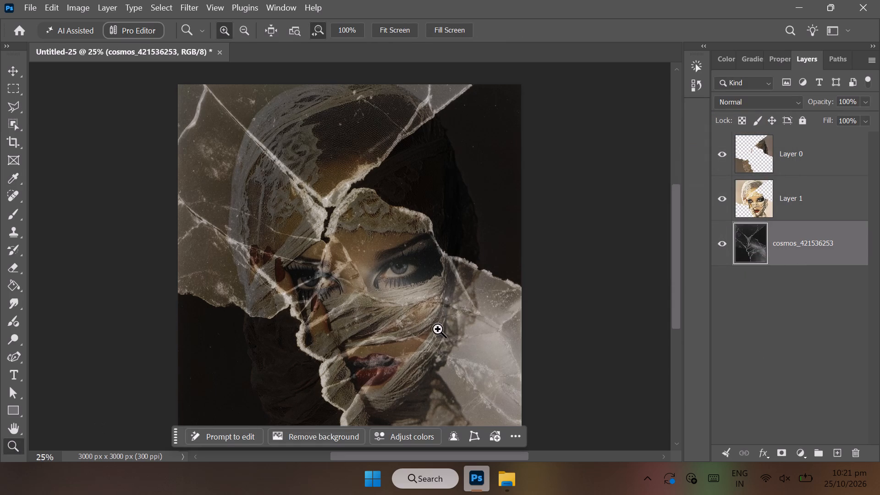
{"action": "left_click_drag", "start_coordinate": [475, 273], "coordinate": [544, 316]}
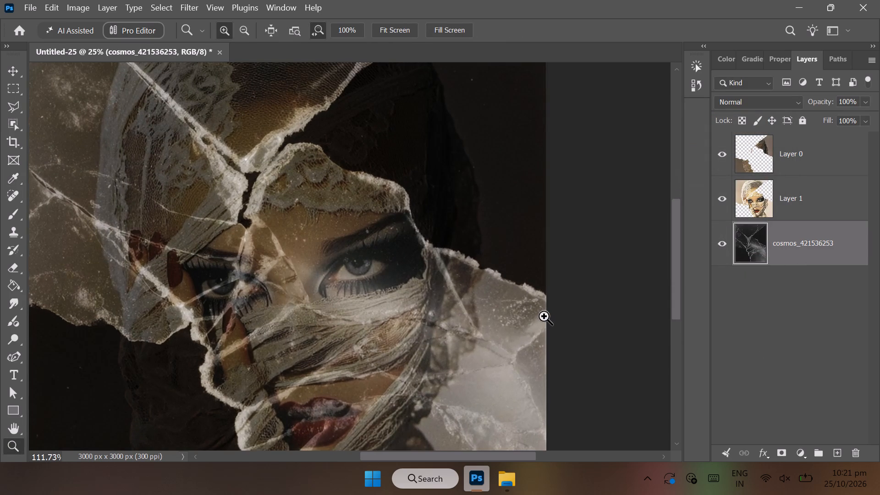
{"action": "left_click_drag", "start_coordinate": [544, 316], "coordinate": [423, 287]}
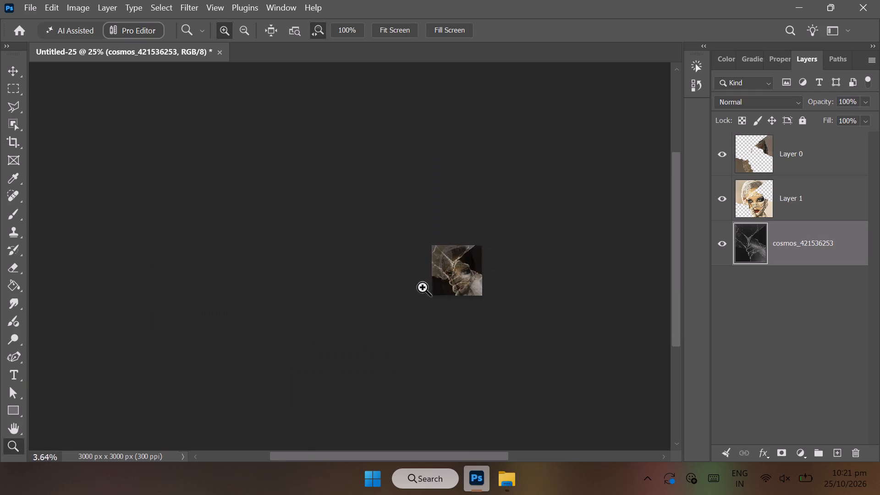
Add a Grain adjustment layer above Layer 0 with Amount at +34.
{"action": "left_click_drag", "start_coordinate": [423, 287], "coordinate": [484, 327]}
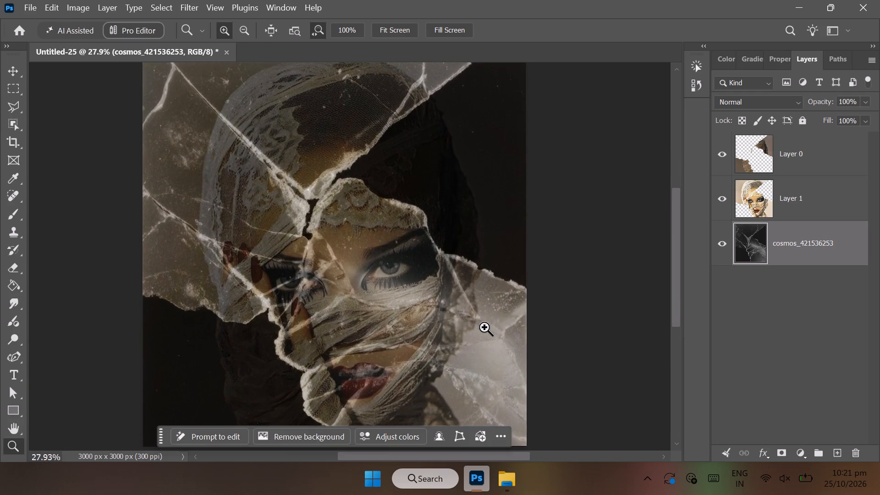
{"action": "scroll", "coordinate": [484, 327], "scroll_direction": "up", "scroll_amount": 1}
{"action": "scroll", "coordinate": [484, 327], "scroll_direction": "down", "scroll_amount": 1}
{"action": "scroll", "coordinate": [484, 327], "scroll_direction": "up", "scroll_amount": 1}
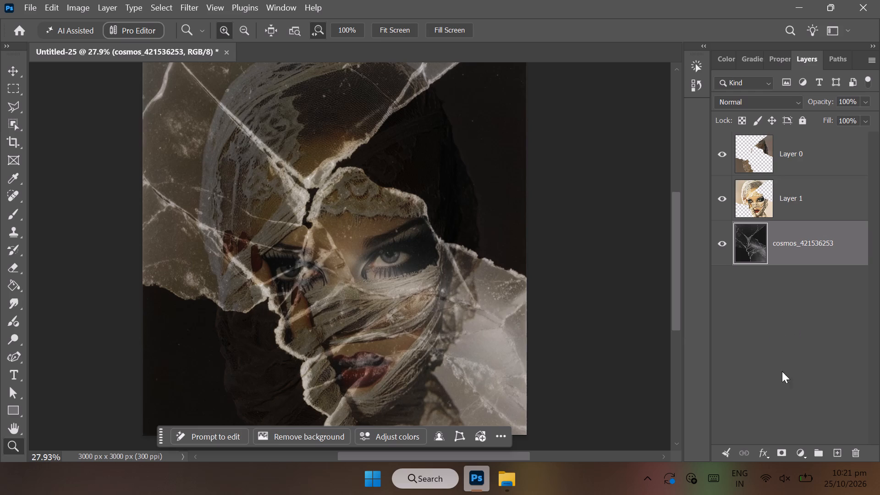
{"action": "left_click", "coordinate": [787, 161]}
{"action": "left_click", "coordinate": [807, 450]}
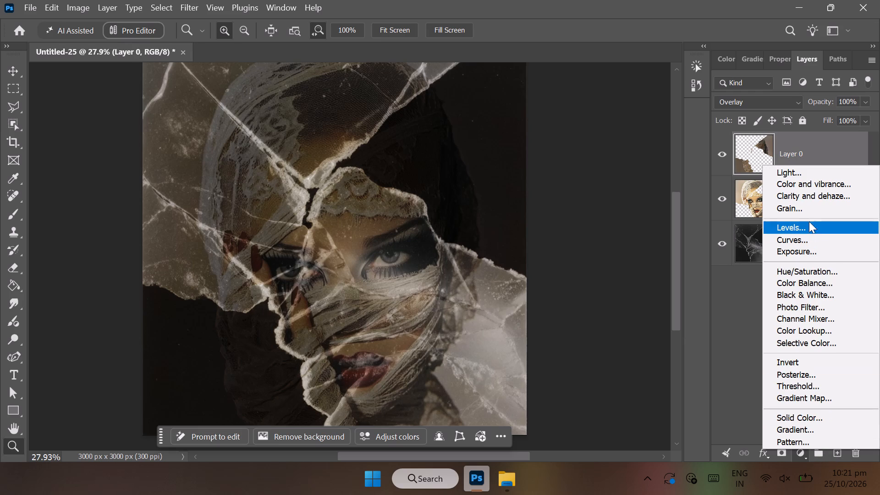
{"action": "left_click", "coordinate": [812, 210]}
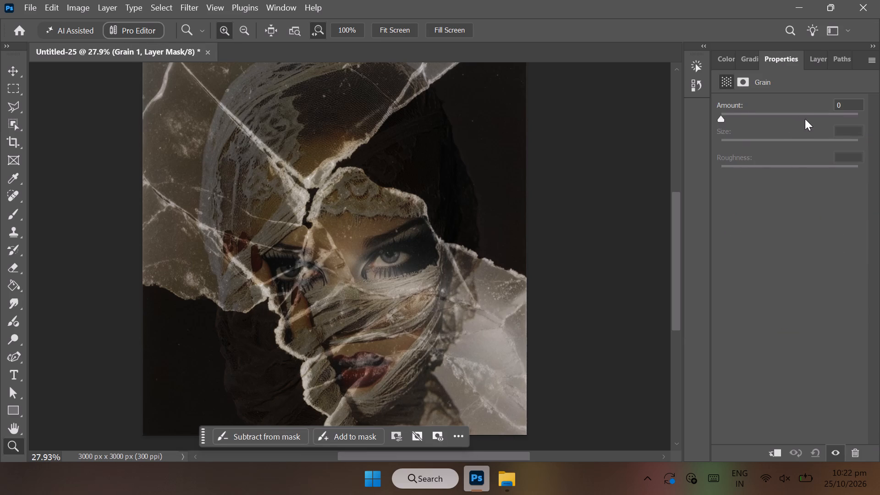
{"action": "left_click", "coordinate": [805, 117]}
{"action": "left_click_drag", "start_coordinate": [805, 117], "coordinate": [776, 115]}
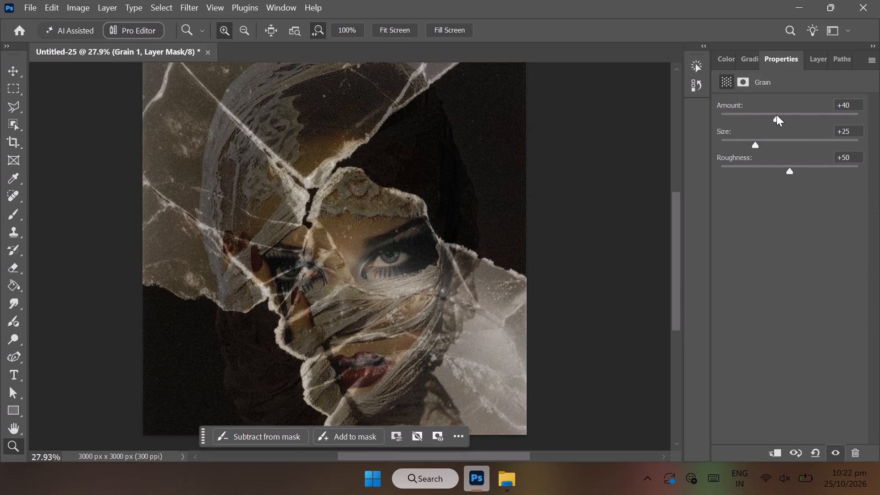
{"action": "left_click_drag", "start_coordinate": [776, 115], "coordinate": [767, 116]}
{"action": "left_click", "coordinate": [816, 56]}
{"action": "left_click", "coordinate": [726, 352]}
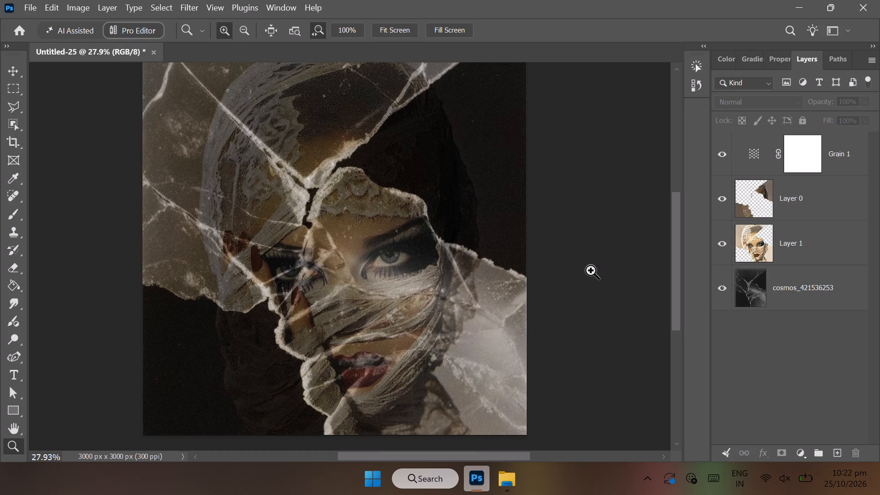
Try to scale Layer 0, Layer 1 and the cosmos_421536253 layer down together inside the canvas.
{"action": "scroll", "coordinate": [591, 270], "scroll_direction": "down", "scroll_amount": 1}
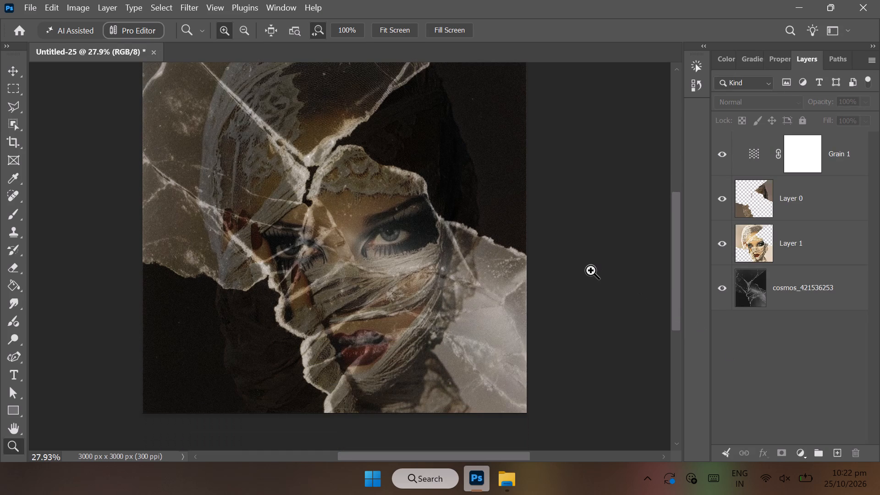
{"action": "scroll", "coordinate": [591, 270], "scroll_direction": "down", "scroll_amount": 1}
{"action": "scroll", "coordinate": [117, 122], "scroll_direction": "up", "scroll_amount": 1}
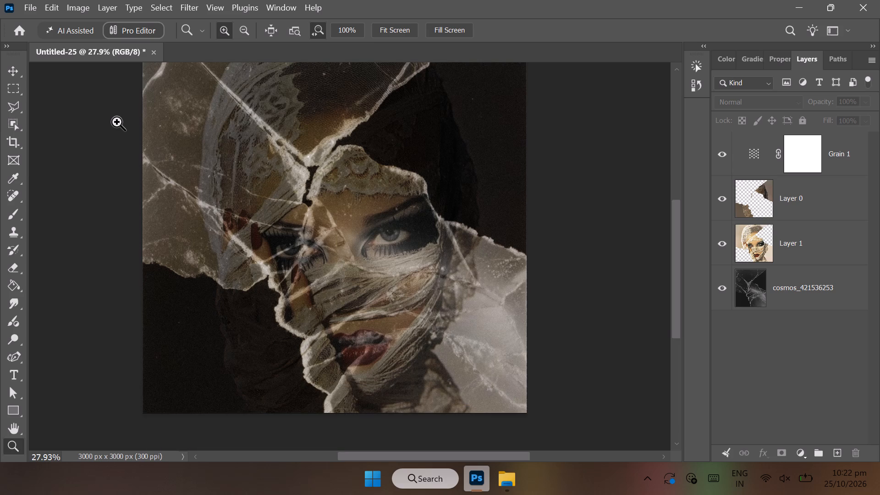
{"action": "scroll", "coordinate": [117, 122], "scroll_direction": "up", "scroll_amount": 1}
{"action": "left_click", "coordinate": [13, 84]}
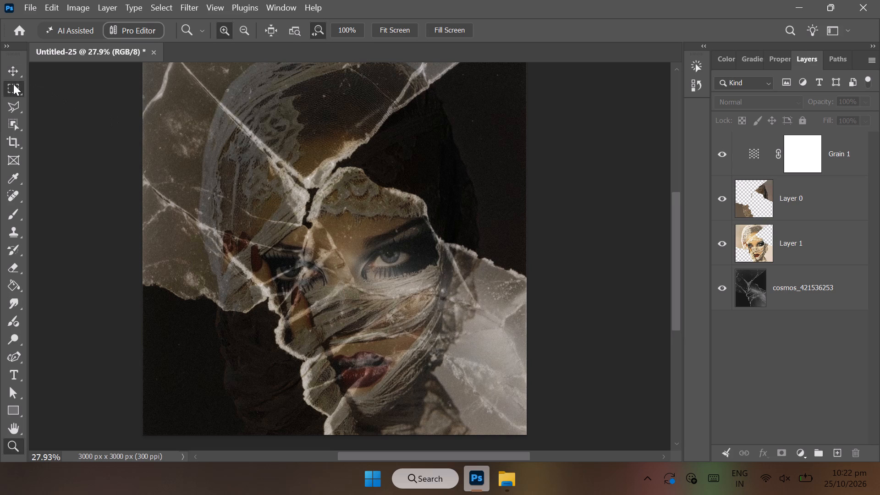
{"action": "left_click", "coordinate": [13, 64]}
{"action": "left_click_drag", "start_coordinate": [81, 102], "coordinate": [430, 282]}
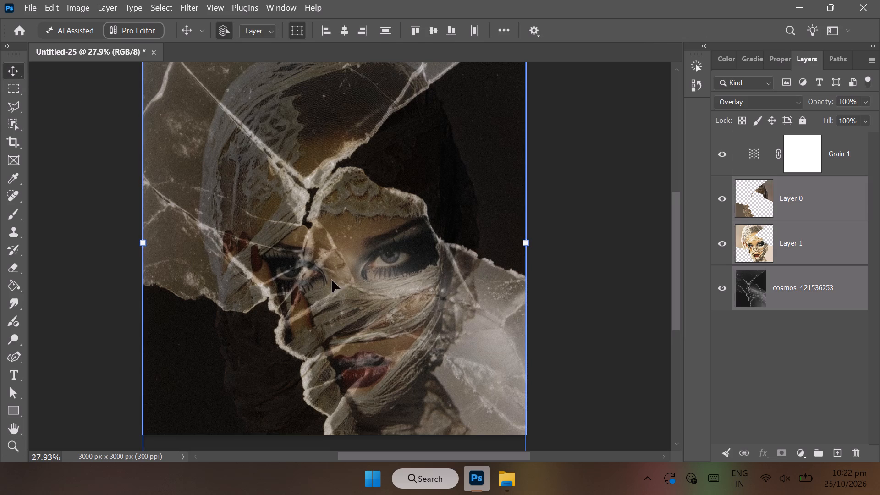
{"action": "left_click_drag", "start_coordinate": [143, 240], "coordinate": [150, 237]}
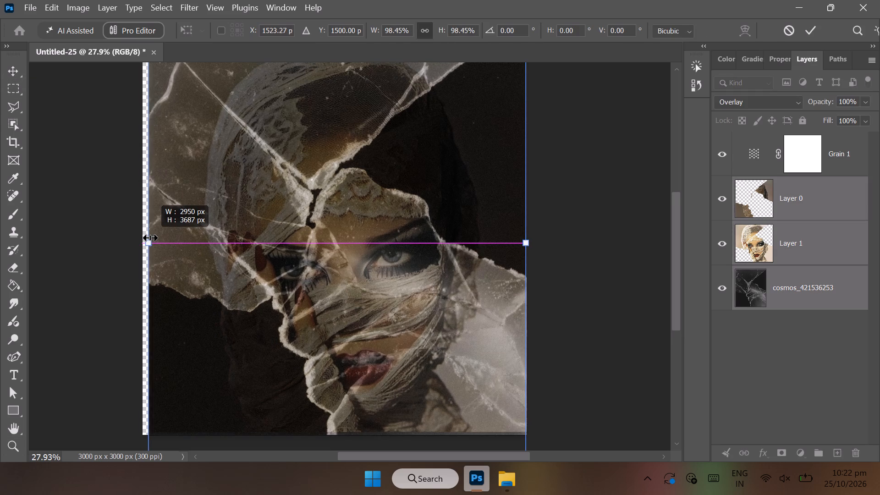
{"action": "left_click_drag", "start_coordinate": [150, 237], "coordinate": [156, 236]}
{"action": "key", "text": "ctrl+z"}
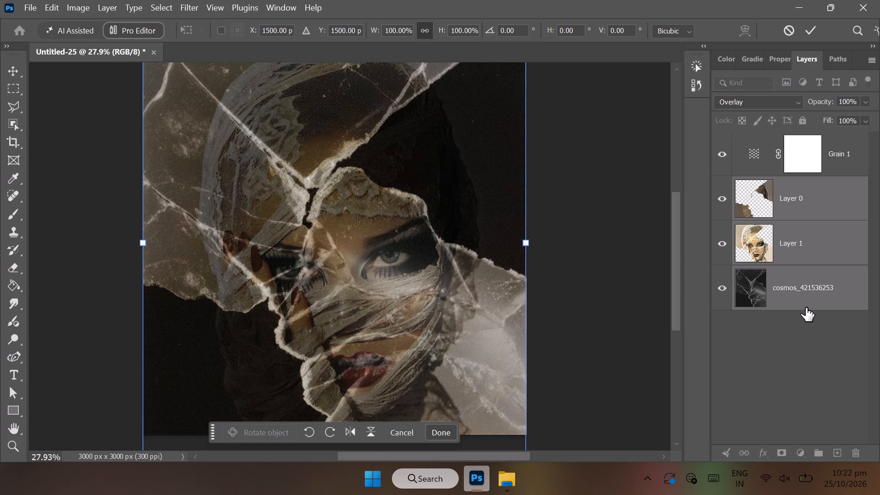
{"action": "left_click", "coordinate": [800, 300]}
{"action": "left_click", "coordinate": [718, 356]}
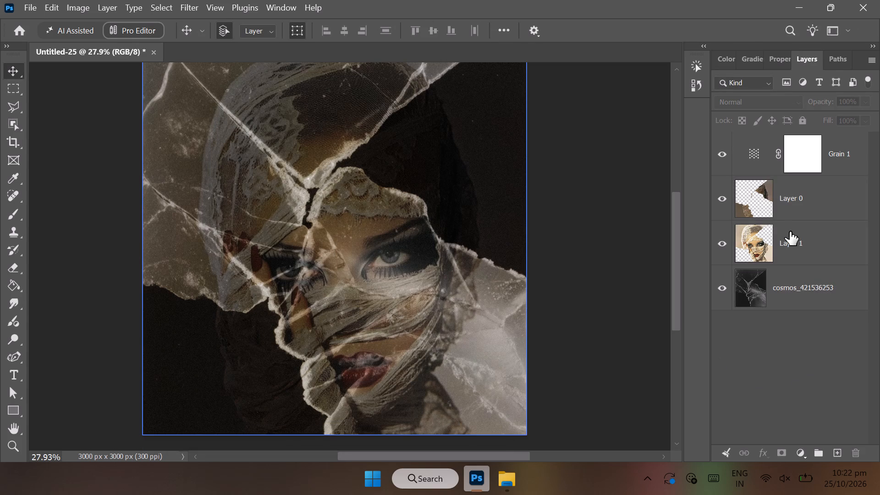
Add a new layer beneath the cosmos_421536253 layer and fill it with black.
{"action": "left_click", "coordinate": [740, 249]}
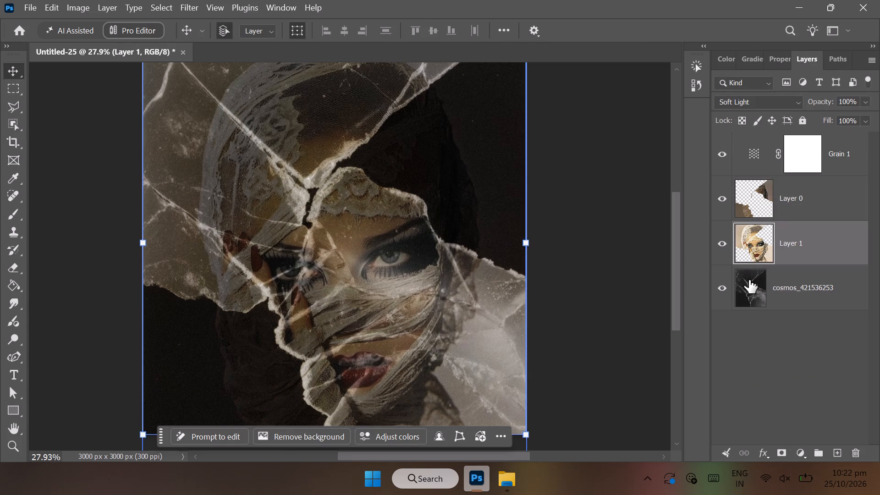
{"action": "left_click", "coordinate": [748, 295]}
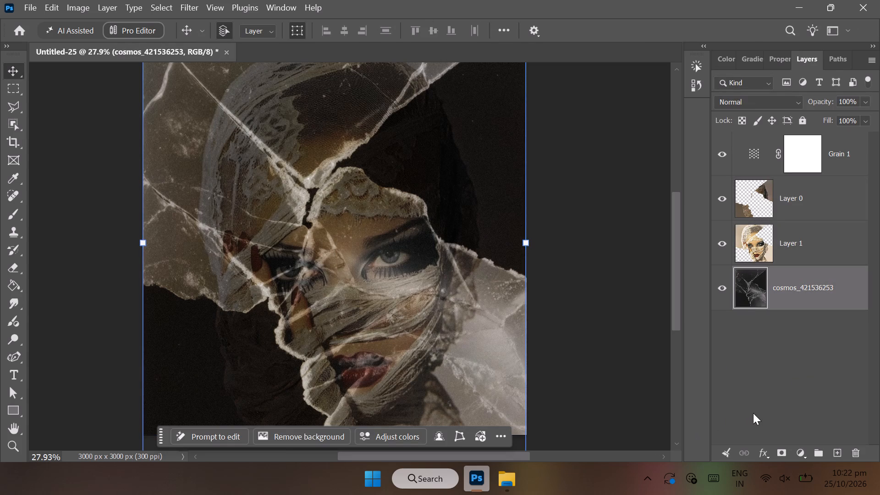
{"action": "left_click", "coordinate": [839, 453]}
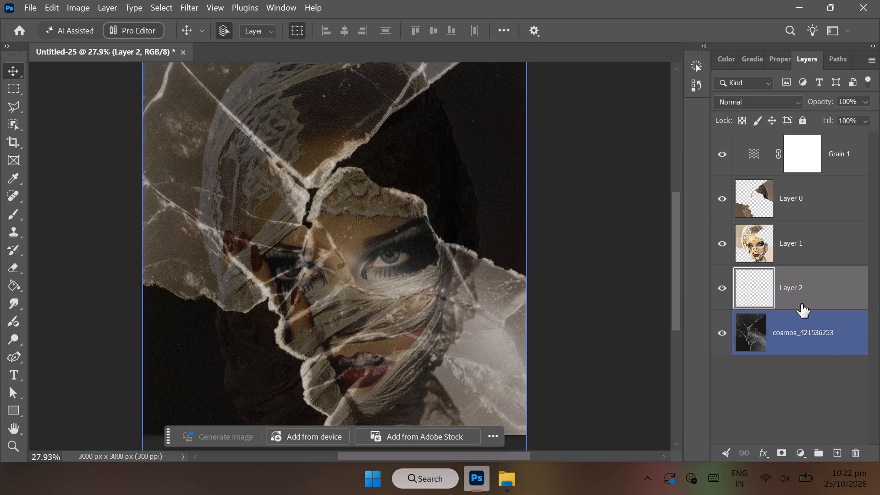
{"action": "left_click_drag", "start_coordinate": [801, 290], "coordinate": [809, 358]}
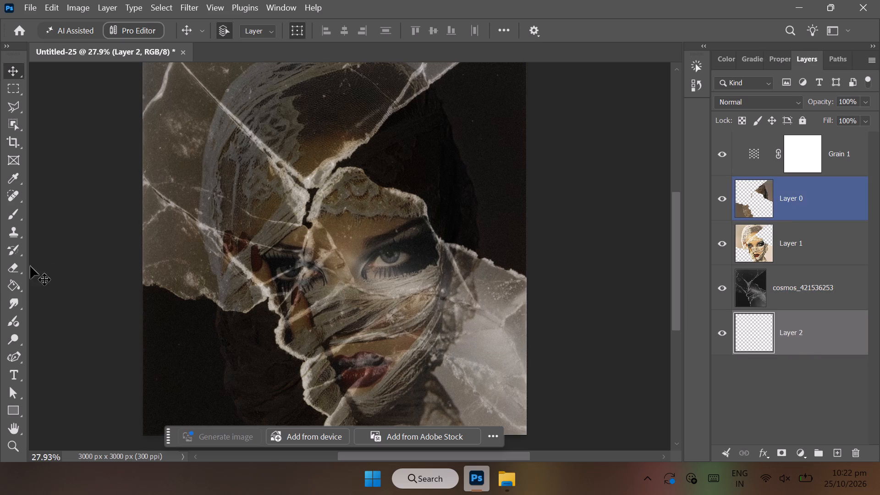
{"action": "left_click", "coordinate": [15, 282]}
{"action": "left_click", "coordinate": [313, 247]}
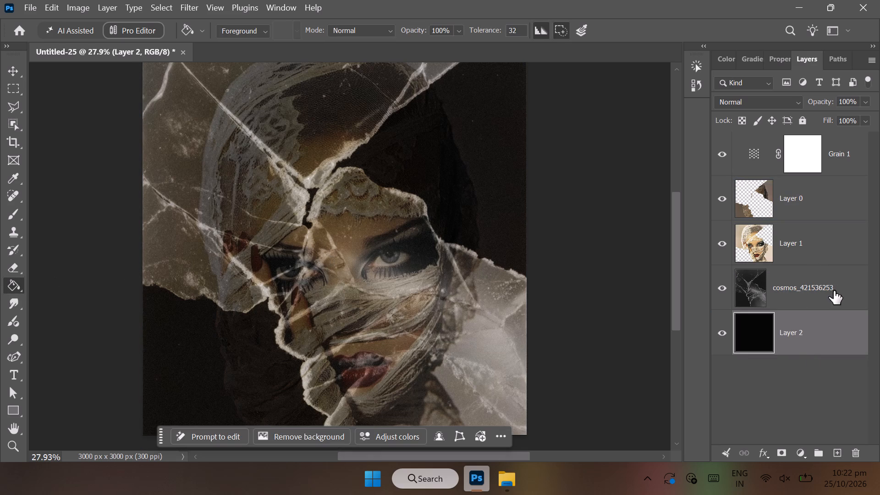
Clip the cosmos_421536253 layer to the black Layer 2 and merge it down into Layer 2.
{"action": "right_click", "coordinate": [834, 291]}
{"action": "left_click", "coordinate": [775, 404]}
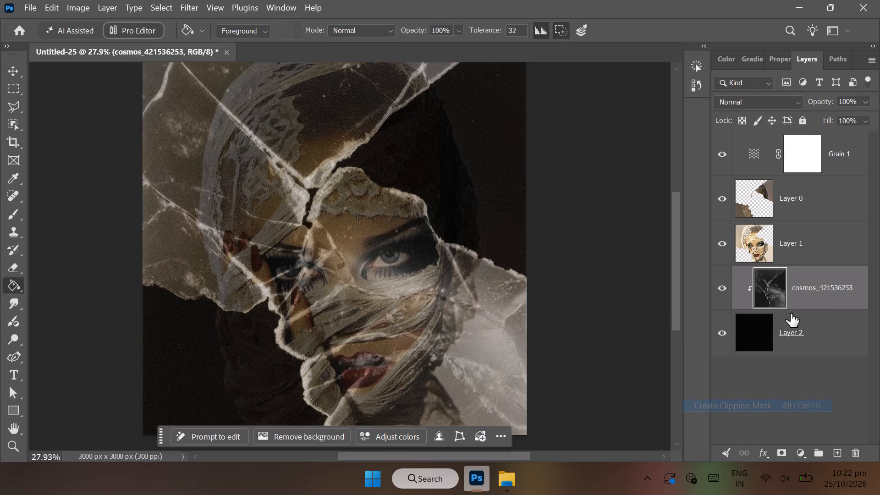
{"action": "right_click", "coordinate": [813, 293]}
{"action": "left_click", "coordinate": [759, 207]}
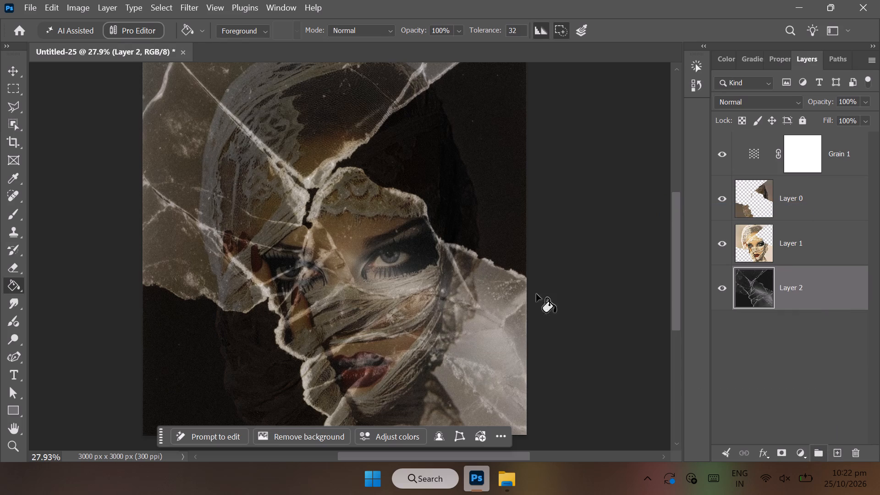
Scale Layer 0, Layer 1 and Layer 2 together about the canvas centre to 96.78%, leaving an even margin.
{"action": "left_click", "coordinate": [14, 73]}
{"action": "left_click_drag", "start_coordinate": [81, 157], "coordinate": [218, 202]}
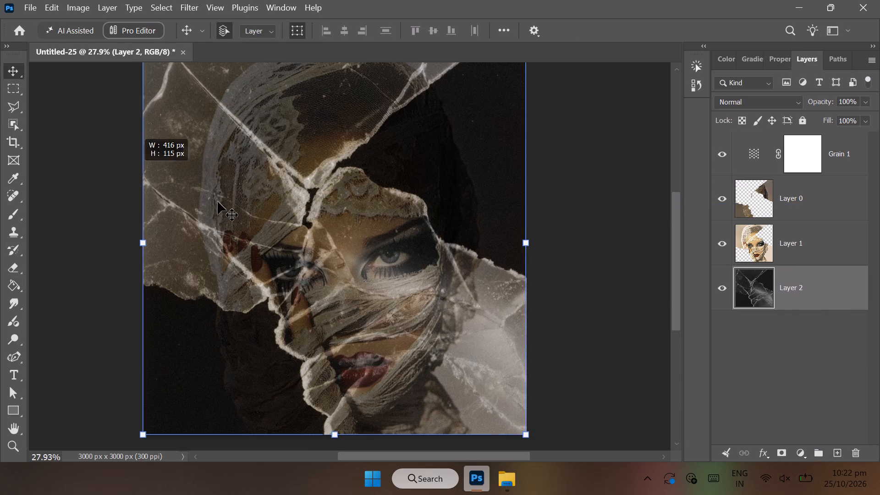
{"action": "left_click_drag", "start_coordinate": [218, 202], "coordinate": [240, 211]}
{"action": "left_click_drag", "start_coordinate": [144, 242], "coordinate": [156, 240]}
{"action": "left_click_drag", "start_coordinate": [221, 237], "coordinate": [215, 242]}
{"action": "left_click_drag", "start_coordinate": [215, 242], "coordinate": [216, 237]}
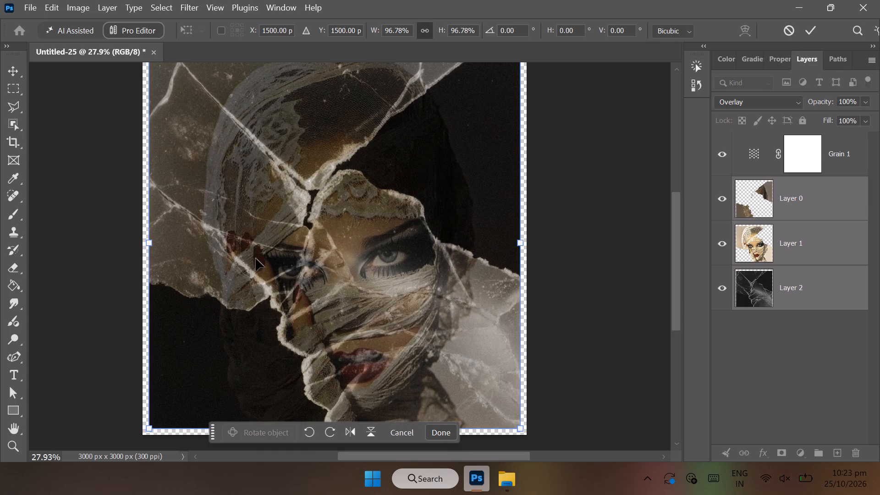
{"action": "left_click", "coordinate": [447, 430]}
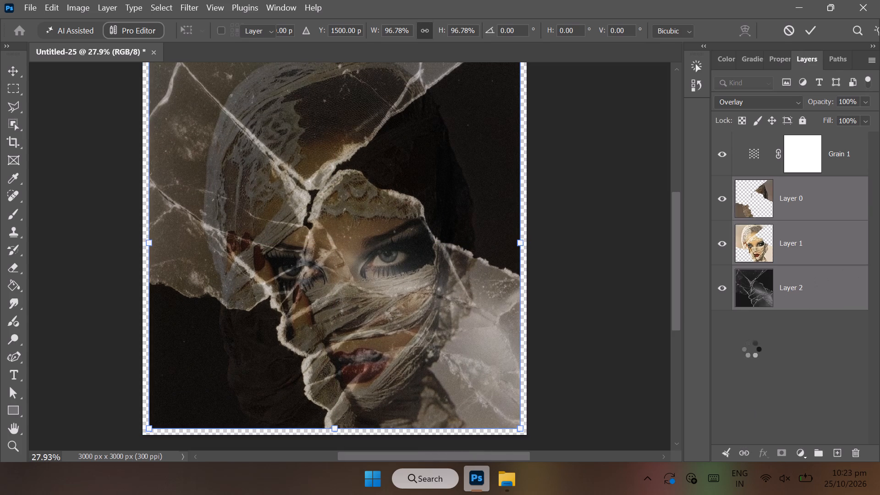
{"action": "left_click", "coordinate": [746, 419]}
Add a 24 px outside Stroke to Layer 2 in dark grey #282926, sampled from the artwork.
{"action": "double_click", "coordinate": [745, 297]}
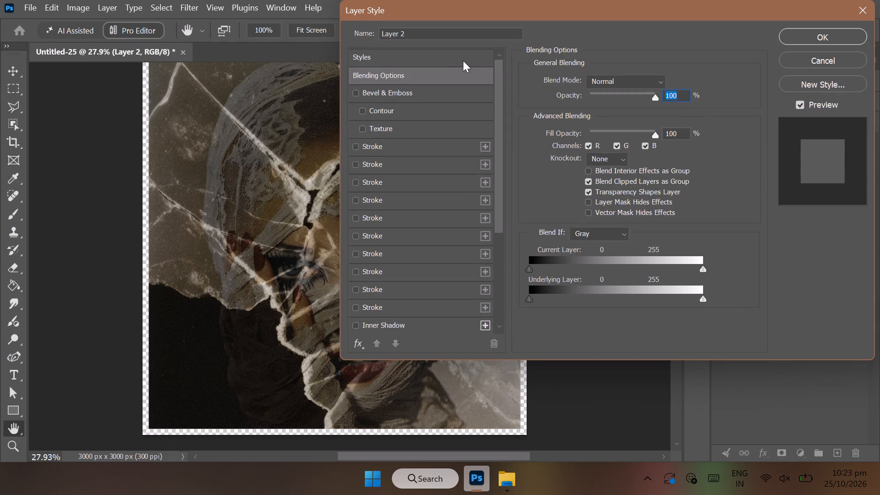
{"action": "left_click", "coordinate": [352, 149]}
{"action": "left_click", "coordinate": [385, 150]}
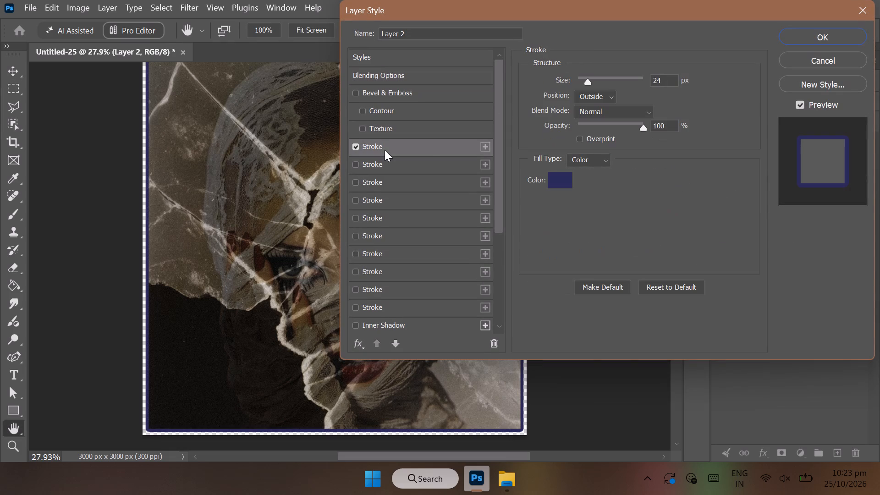
{"action": "left_click", "coordinate": [553, 180]}
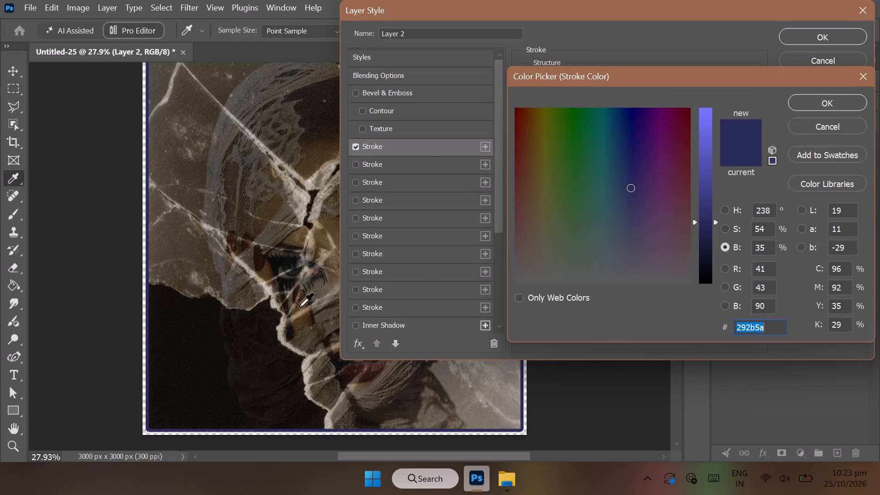
{"action": "left_click", "coordinate": [293, 272]}
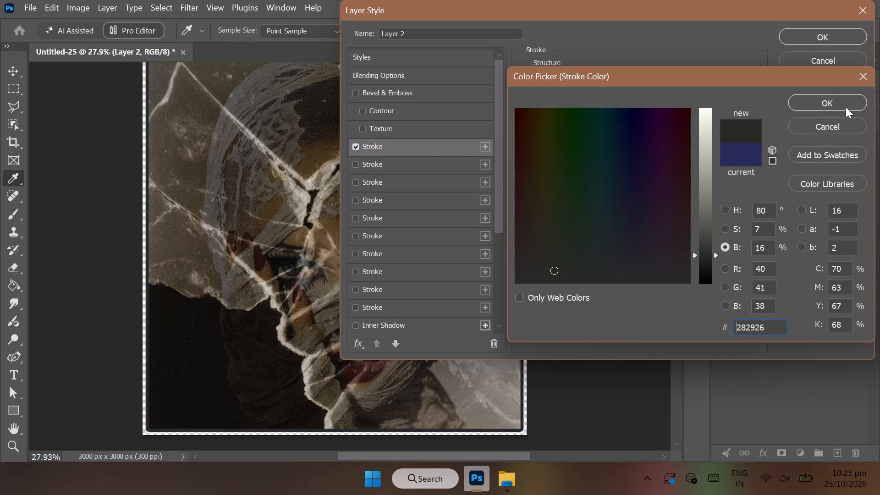
{"action": "left_click", "coordinate": [841, 104]}
{"action": "left_click", "coordinate": [837, 34]}
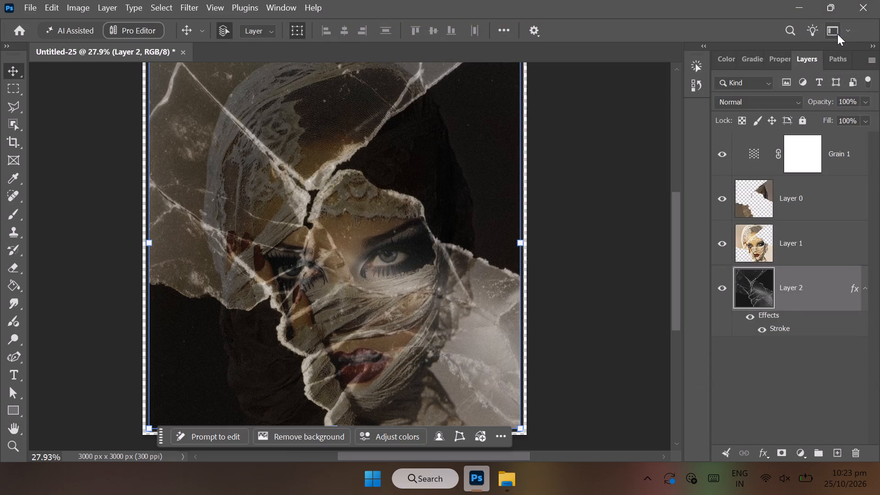
Hide Layer 2 and show it again to compare the composition with and without the cracked-glass texture.
{"action": "left_click", "coordinate": [791, 243]}
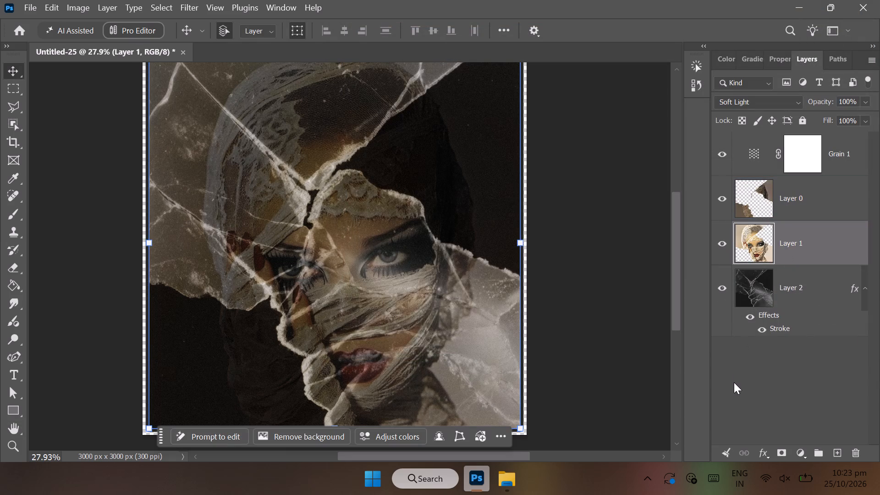
{"action": "left_click", "coordinate": [734, 382]}
{"action": "left_click", "coordinate": [770, 287]}
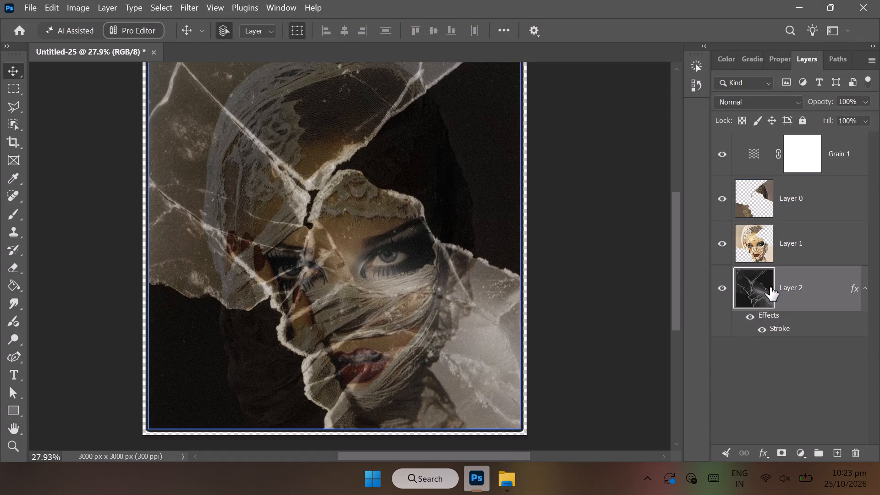
{"action": "left_click", "coordinate": [771, 232]}
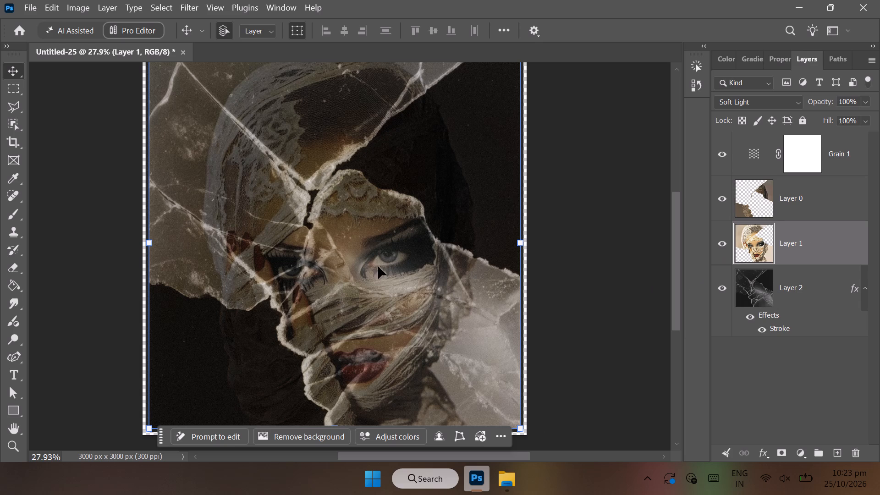
{"action": "left_click", "coordinate": [724, 285]}
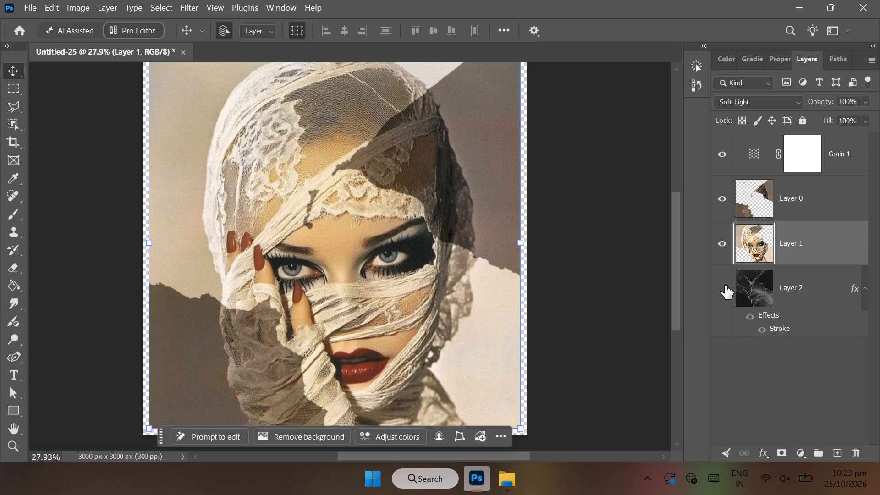
{"action": "left_click", "coordinate": [725, 285]}
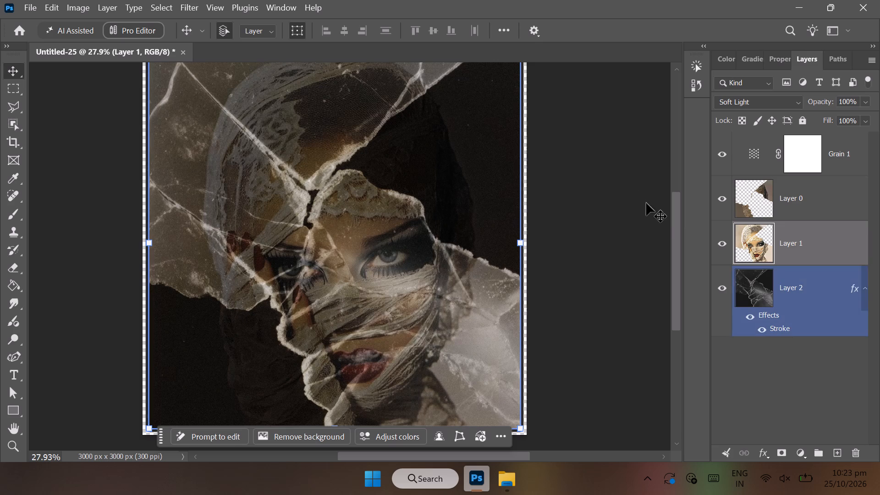
Apply a Brightness/Contrast adjustment to Layer 1 with brightness raised to 28 and contrast kept at 0.
{"action": "left_click", "coordinate": [72, 3]}
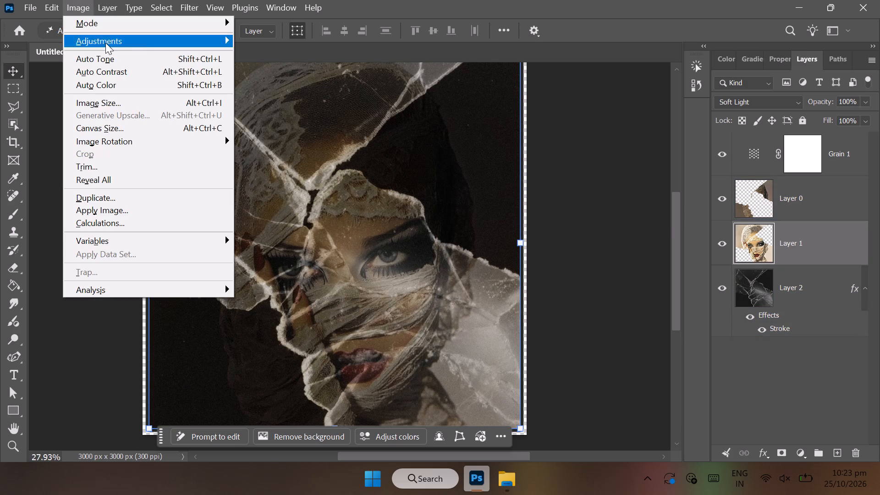
{"action": "left_click", "coordinate": [122, 42]}
{"action": "left_click", "coordinate": [262, 37]}
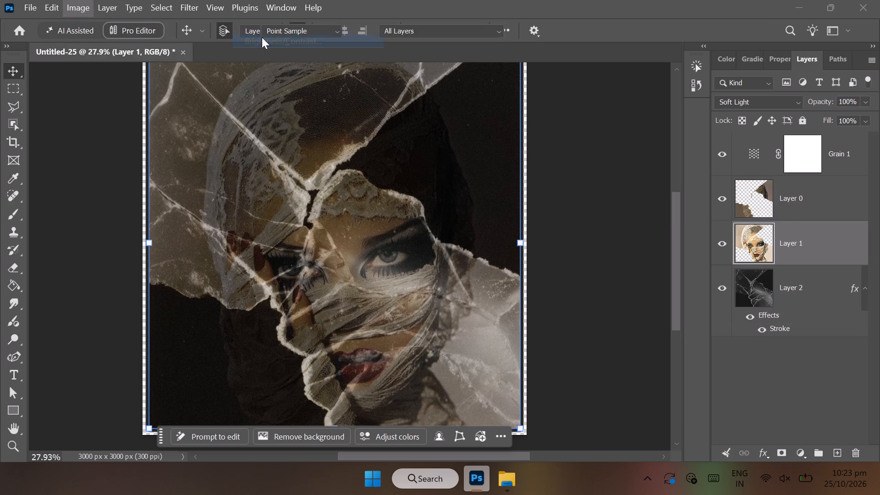
{"action": "left_click_drag", "start_coordinate": [597, 172], "coordinate": [600, 172]}
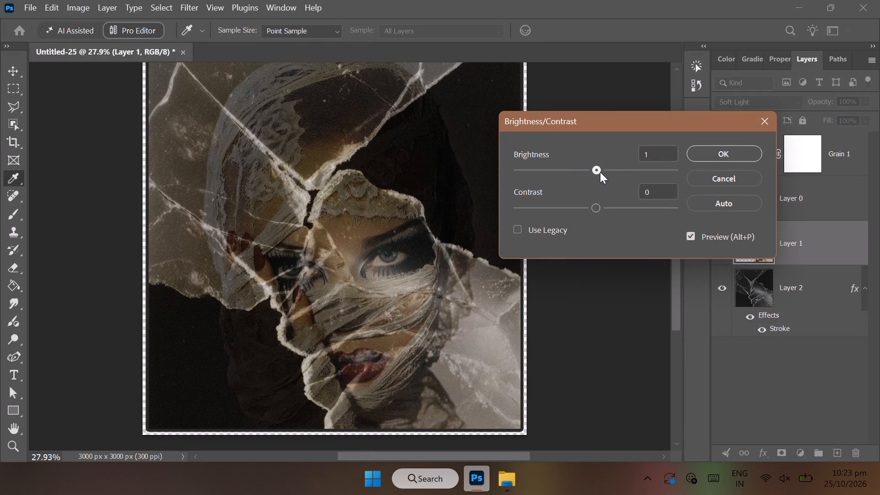
{"action": "left_click_drag", "start_coordinate": [600, 172], "coordinate": [632, 173]}
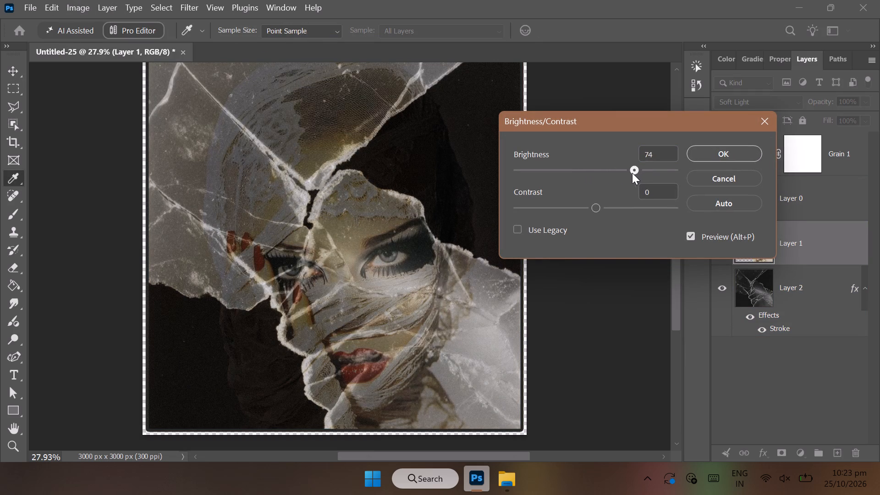
{"action": "left_click_drag", "start_coordinate": [632, 173], "coordinate": [611, 172]}
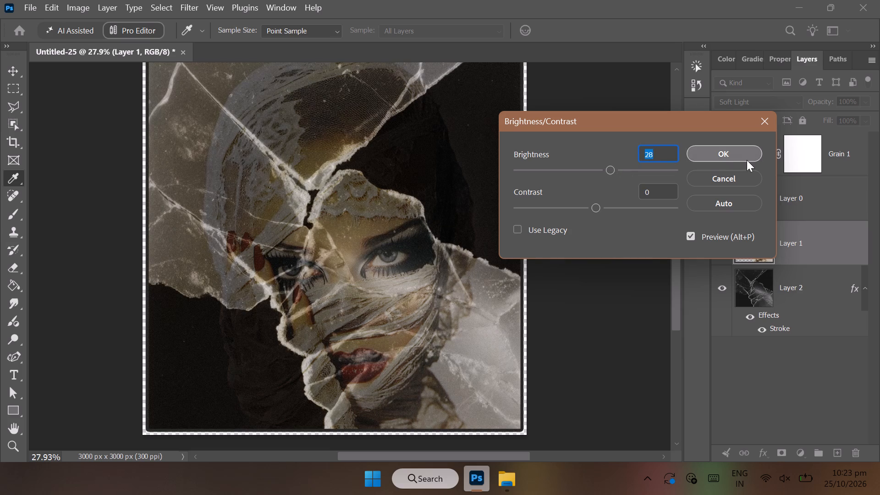
{"action": "left_click", "coordinate": [747, 158]}
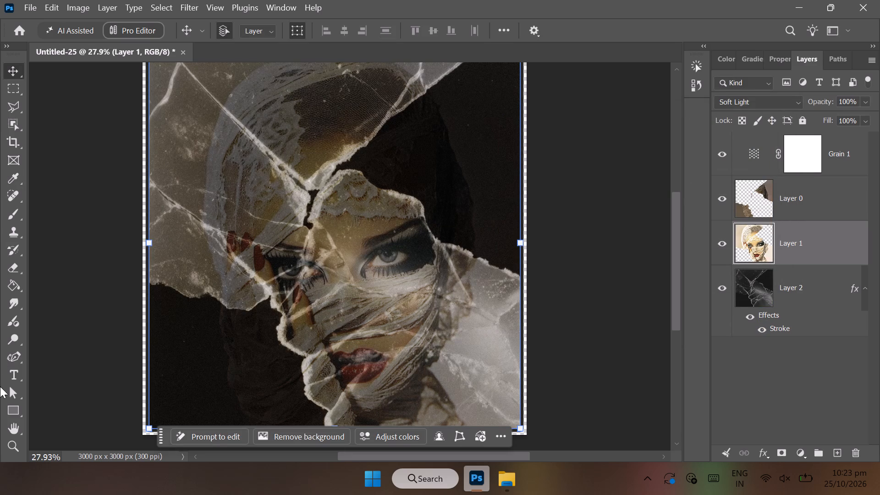
Outline the grey iris around the pupil of the image's right-hand eye on Layer 1 with the Polygonal Lasso, and cut and paste it onto its own layer.
{"action": "left_click", "coordinate": [9, 445]}
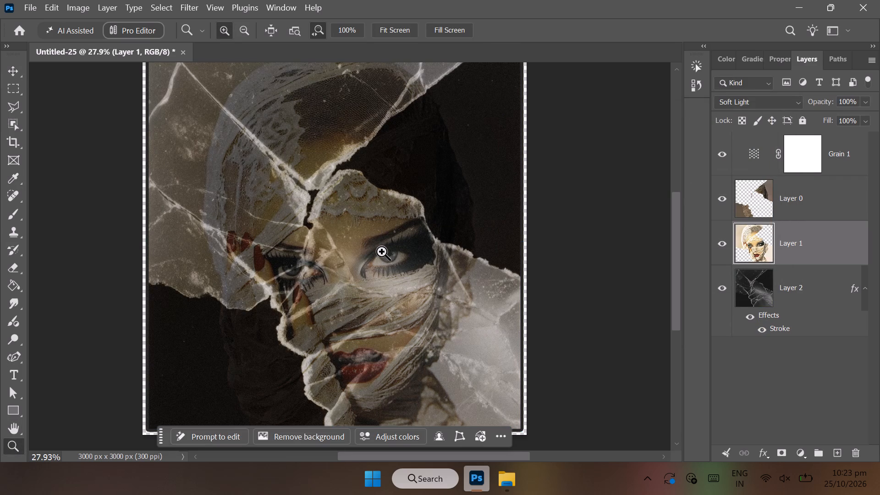
{"action": "left_click_drag", "start_coordinate": [382, 252], "coordinate": [492, 308]}
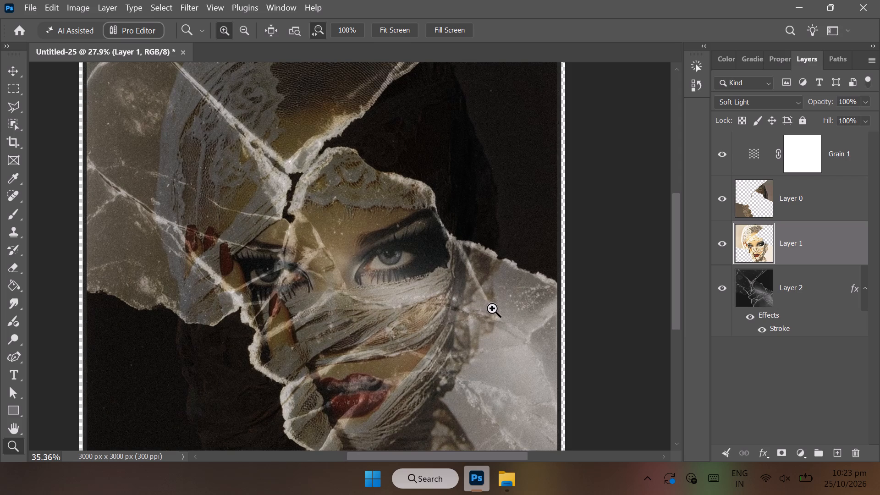
{"action": "left_click_drag", "start_coordinate": [492, 308], "coordinate": [446, 317]}
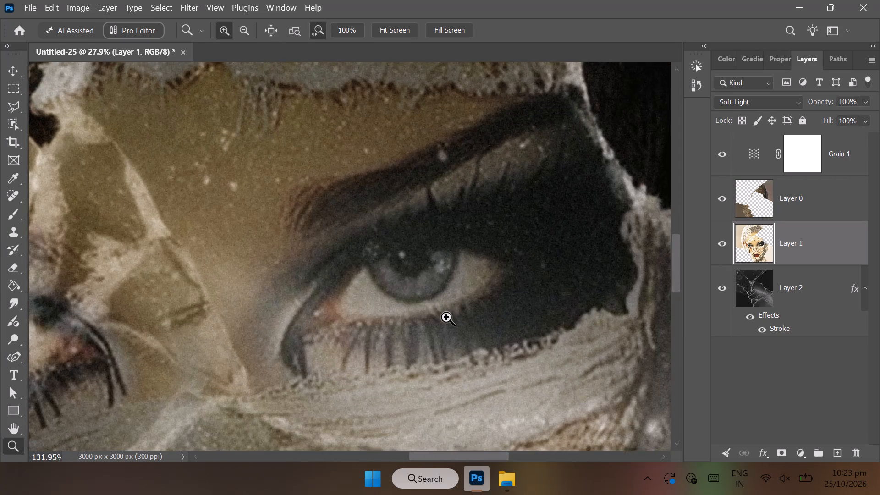
{"action": "left_click_drag", "start_coordinate": [446, 317], "coordinate": [463, 327]}
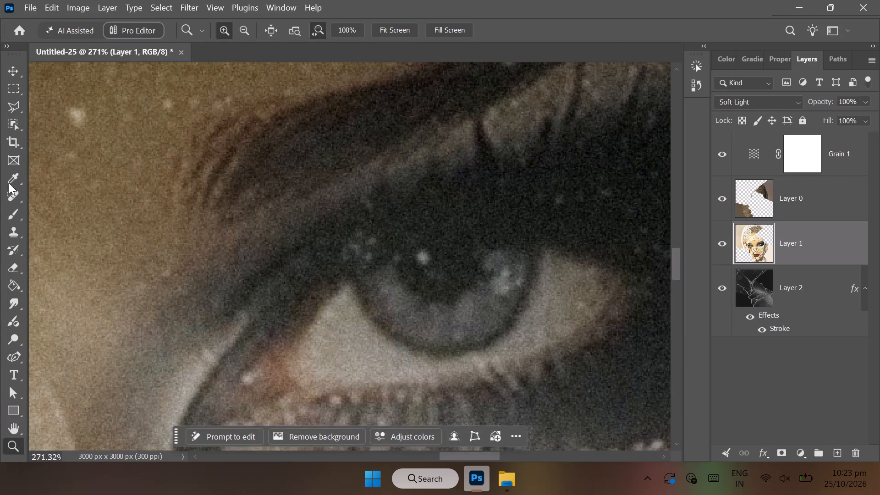
{"action": "left_click", "coordinate": [19, 107]}
{"action": "left_click", "coordinate": [357, 279]}
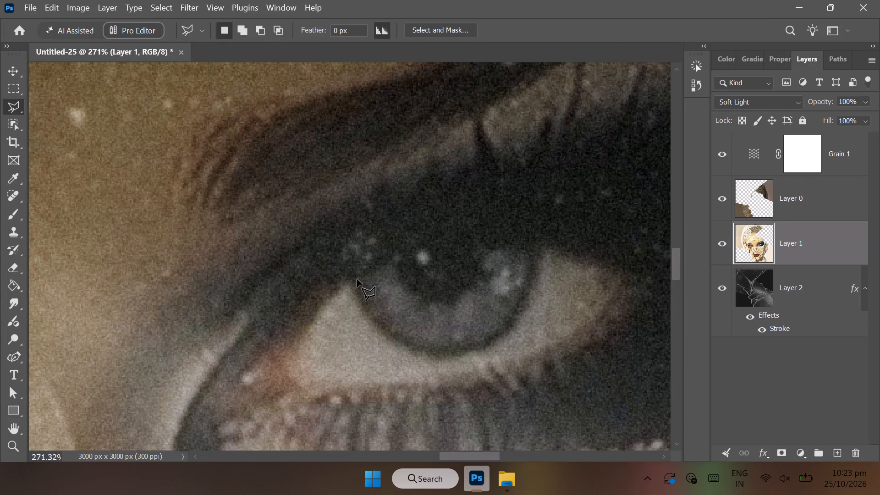
{"action": "left_click", "coordinate": [400, 254]}
{"action": "left_click", "coordinate": [416, 278]}
{"action": "left_click", "coordinate": [456, 289]}
{"action": "left_click", "coordinate": [468, 247]}
{"action": "left_click", "coordinate": [532, 241]}
{"action": "left_click", "coordinate": [534, 282]}
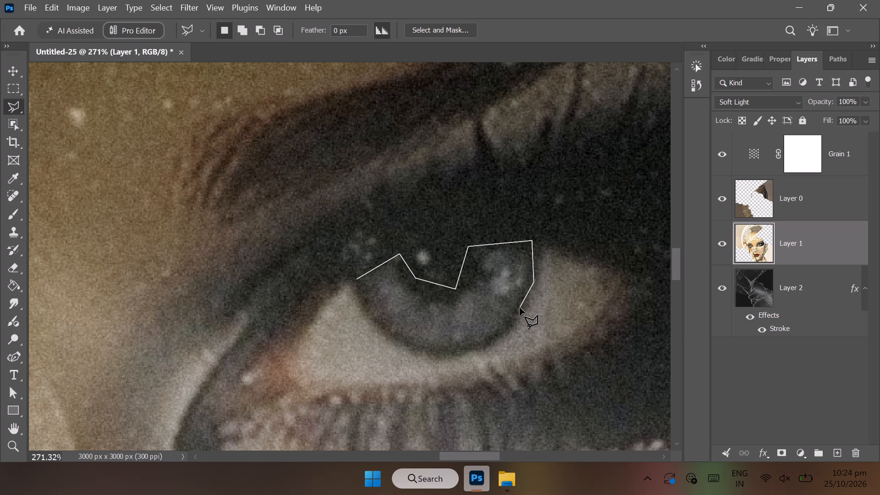
{"action": "left_click", "coordinate": [520, 308]}
{"action": "left_click", "coordinate": [501, 337]}
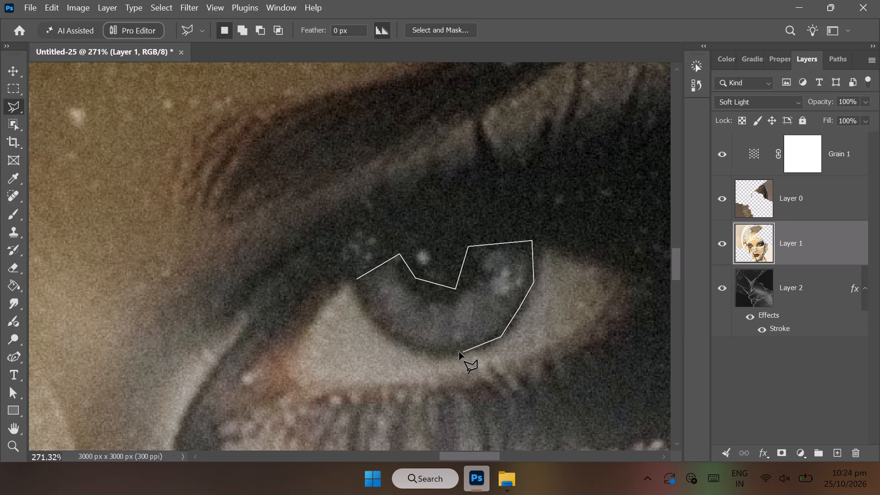
{"action": "left_click", "coordinate": [459, 352]}
{"action": "left_click", "coordinate": [413, 347]}
{"action": "left_click", "coordinate": [386, 329]}
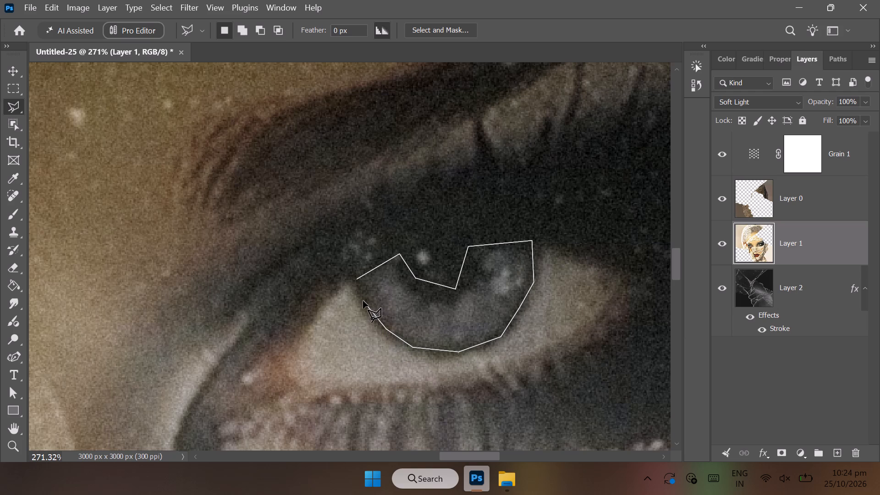
{"action": "left_click", "coordinate": [363, 301]}
{"action": "left_click", "coordinate": [357, 281]}
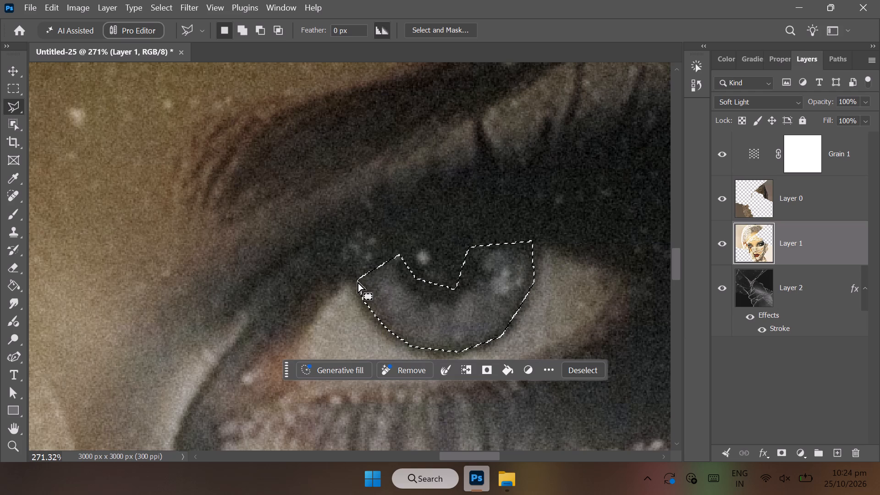
{"action": "key", "text": "ctrl+x"}
{"action": "key", "text": "ctrl+v"}
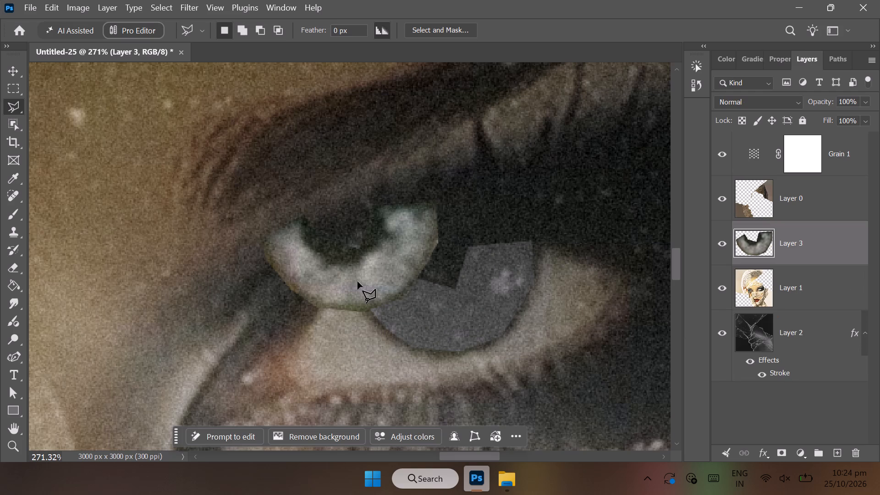
Move the pasted iris back over its original place in the eye, nudging it until it lines up with the pupil.
{"action": "left_click", "coordinate": [10, 69]}
{"action": "left_click_drag", "start_coordinate": [326, 275], "coordinate": [367, 291]}
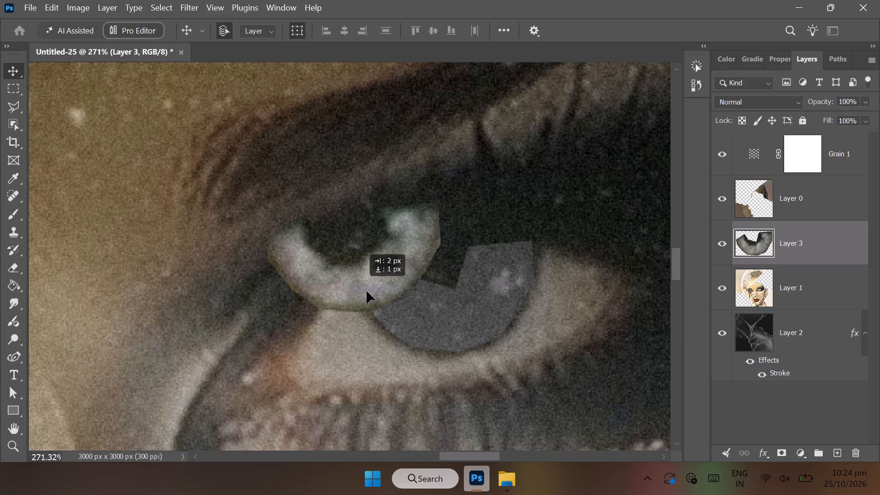
{"action": "left_click_drag", "start_coordinate": [367, 291], "coordinate": [421, 314]}
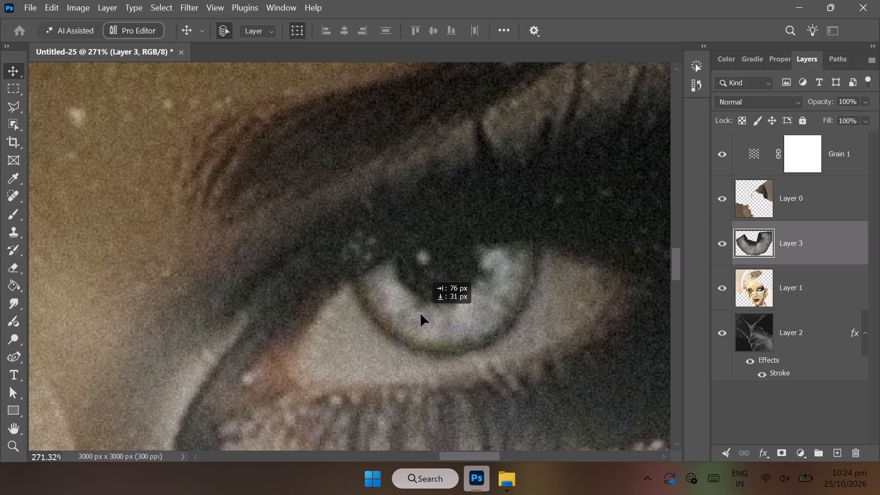
{"action": "left_click_drag", "start_coordinate": [421, 314], "coordinate": [421, 316]}
{"action": "key", "text": "Right"}
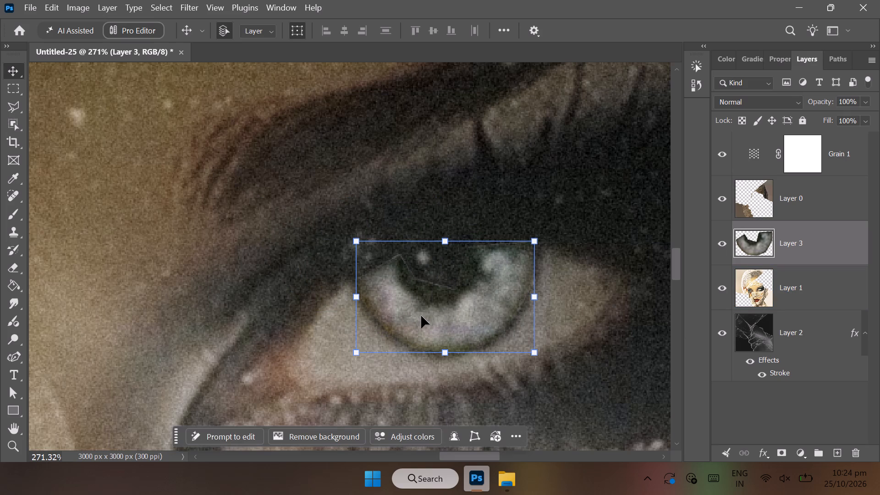
{"action": "key", "text": "Up"}
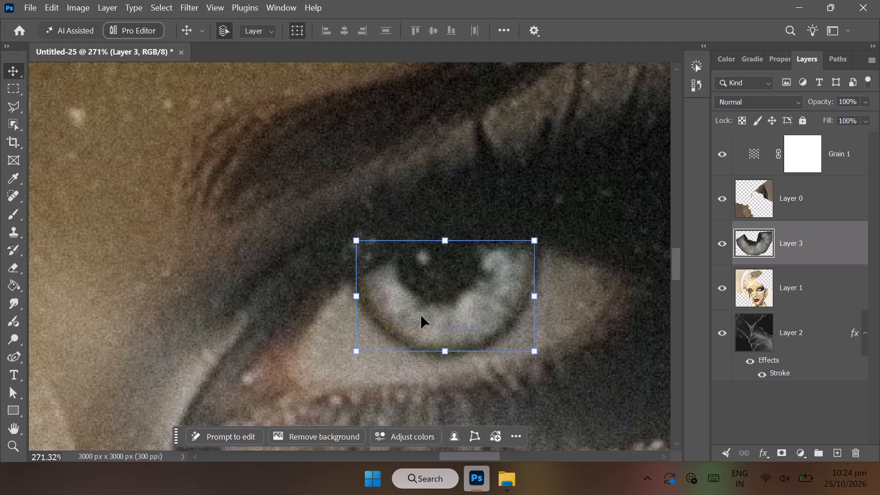
{"action": "left_click", "coordinate": [764, 423]}
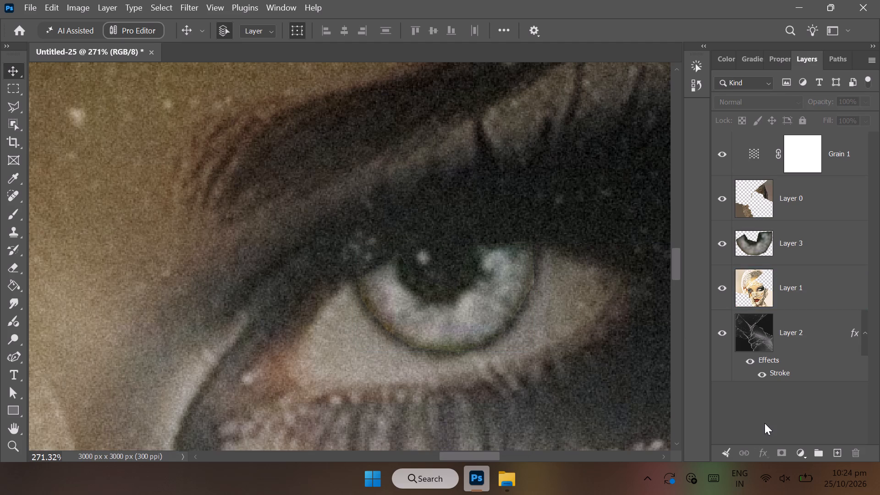
Hide Layer 2 so the image's left-hand eye can be traced without the cracked-glass texture.
{"action": "left_click", "coordinate": [8, 448]}
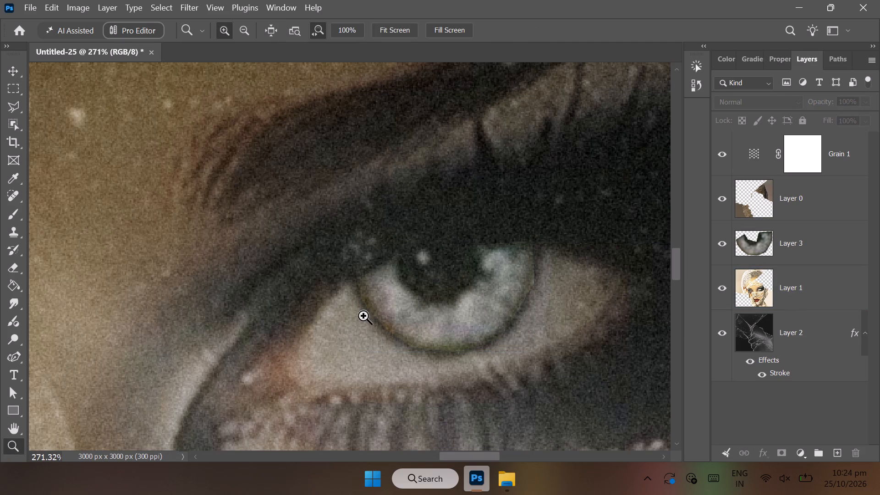
{"action": "left_click_drag", "start_coordinate": [364, 315], "coordinate": [291, 343]}
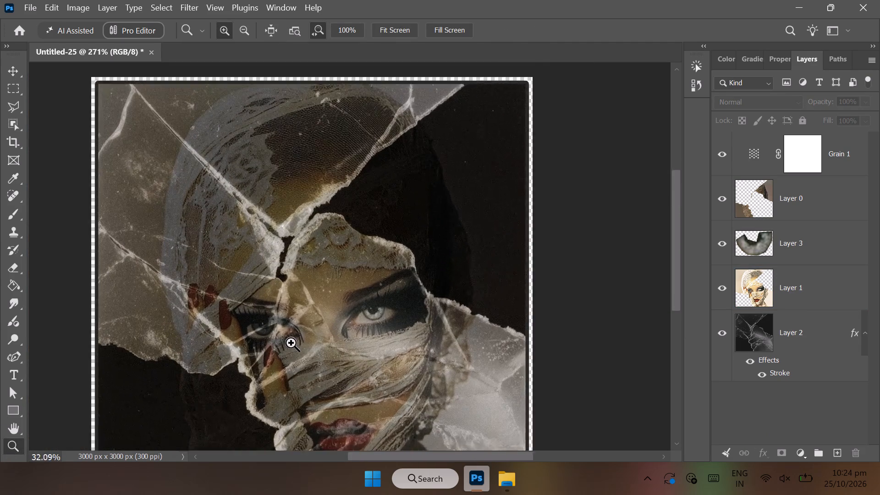
{"action": "left_click_drag", "start_coordinate": [291, 343], "coordinate": [291, 343]}
{"action": "left_click_drag", "start_coordinate": [223, 341], "coordinate": [249, 341]}
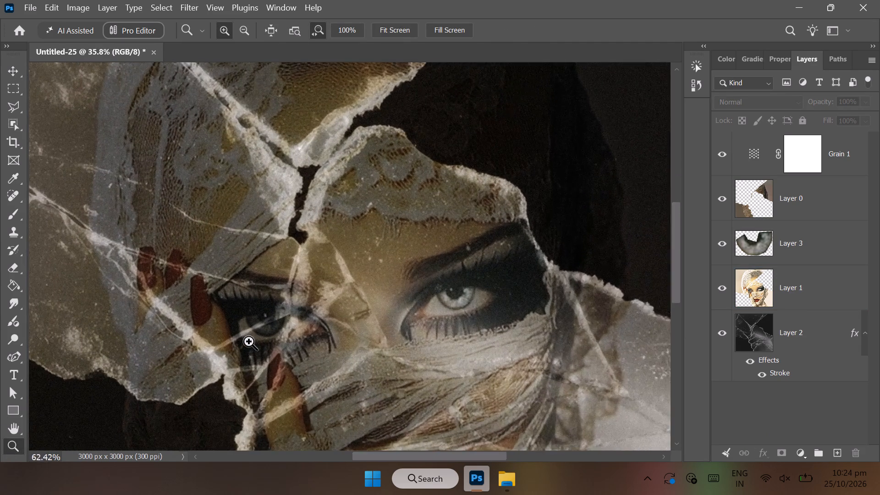
{"action": "left_click_drag", "start_coordinate": [249, 341], "coordinate": [292, 347]}
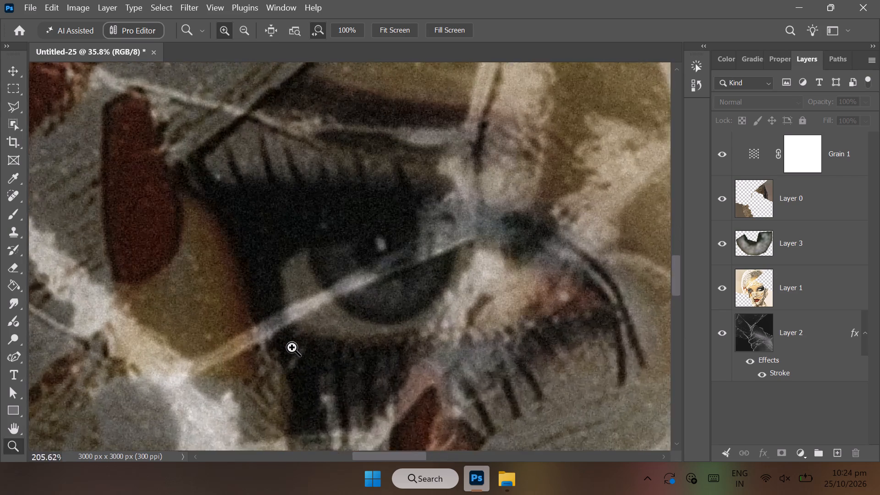
{"action": "left_click_drag", "start_coordinate": [292, 347], "coordinate": [297, 347]}
{"action": "scroll", "coordinate": [297, 347], "scroll_direction": "right", "scroll_amount": 1}
{"action": "scroll", "coordinate": [297, 347], "scroll_direction": "up", "scroll_amount": 1}
{"action": "scroll", "coordinate": [297, 347], "scroll_direction": "down", "scroll_amount": 1, "text": "ctrl"}
{"action": "scroll", "coordinate": [297, 347], "scroll_direction": "up", "scroll_amount": 1, "text": "ctrl"}
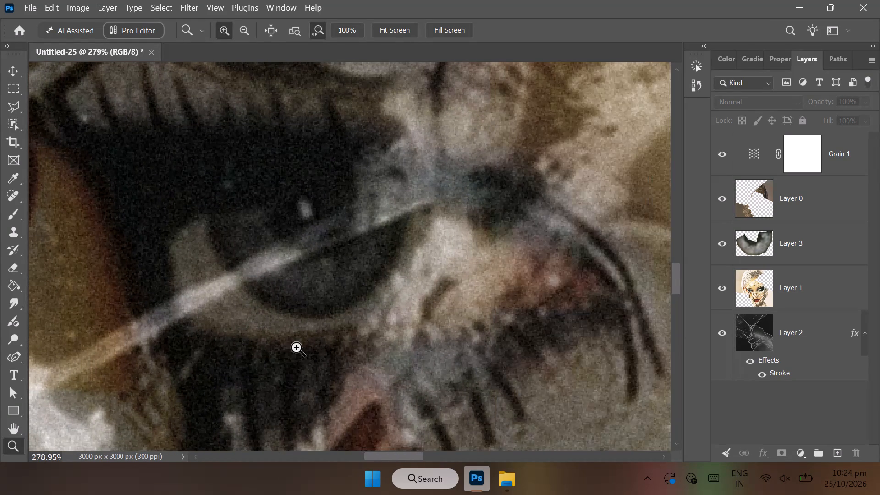
{"action": "left_click", "coordinate": [727, 336]}
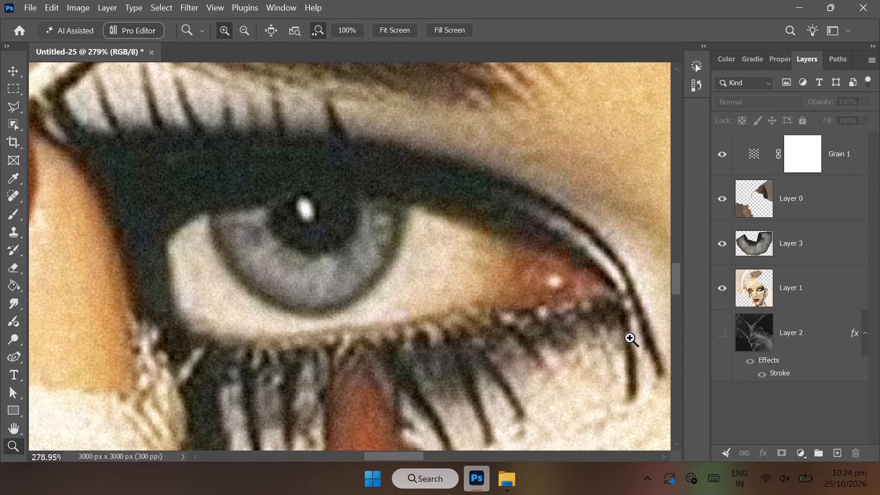
Outline the grey iris around the pupil of the image's left-hand eye with the Polygonal Lasso, and cut and paste it from Layer 1 onto its own layer.
{"action": "left_click", "coordinate": [10, 107]}
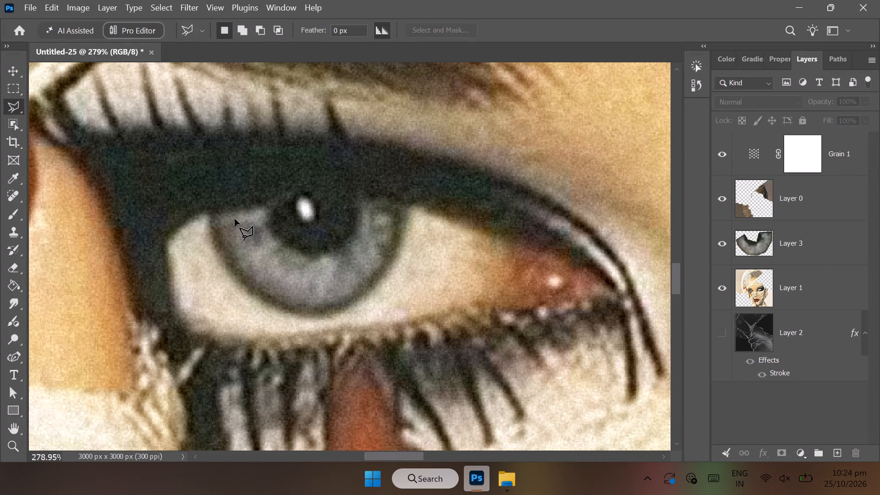
{"action": "left_click", "coordinate": [213, 214]}
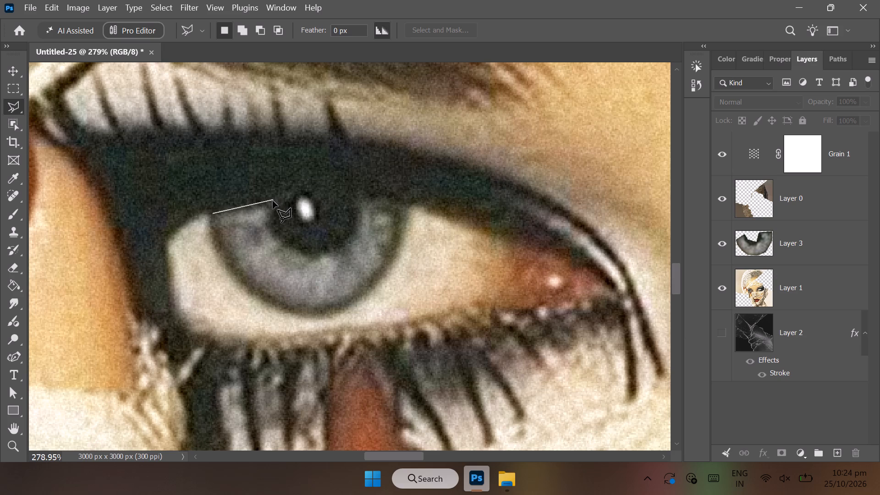
{"action": "left_click", "coordinate": [269, 203]}
{"action": "left_click", "coordinate": [271, 221]}
{"action": "left_click", "coordinate": [301, 244]}
{"action": "left_click", "coordinate": [328, 242]}
{"action": "left_click", "coordinate": [346, 231]}
{"action": "left_click", "coordinate": [348, 205]}
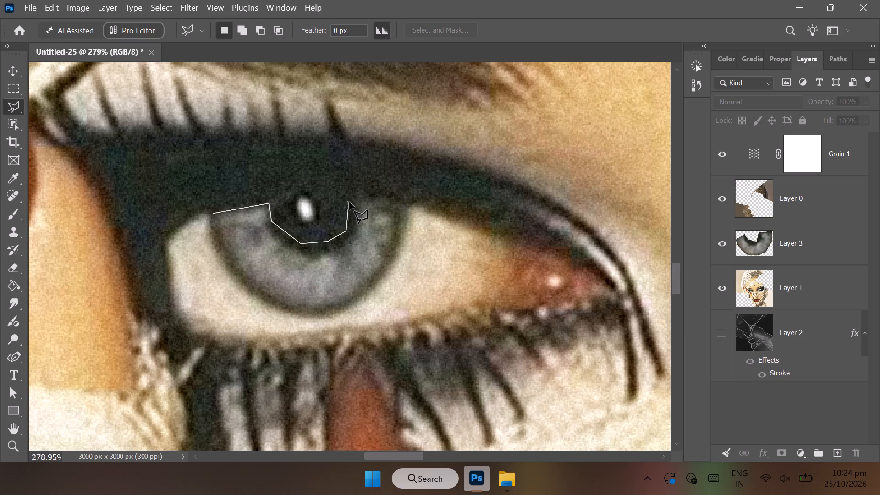
{"action": "left_click", "coordinate": [351, 196]}
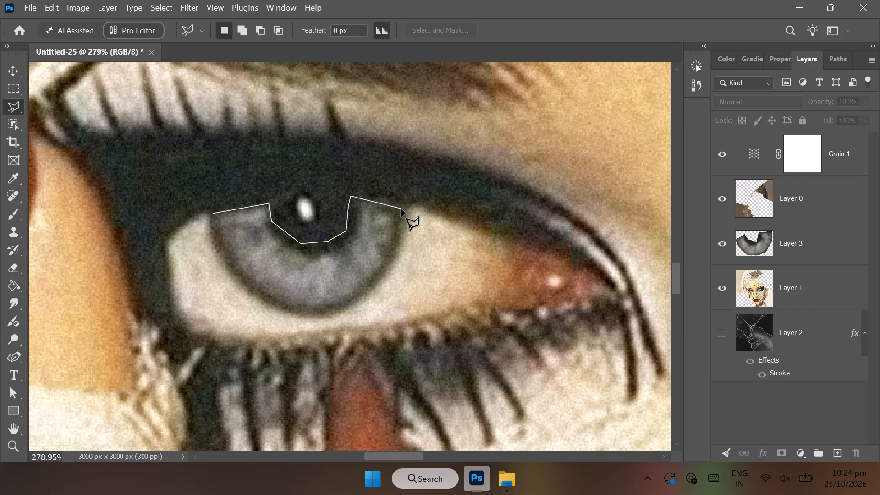
{"action": "left_click", "coordinate": [399, 205]}
{"action": "left_click", "coordinate": [398, 236]}
{"action": "left_click", "coordinate": [381, 270]}
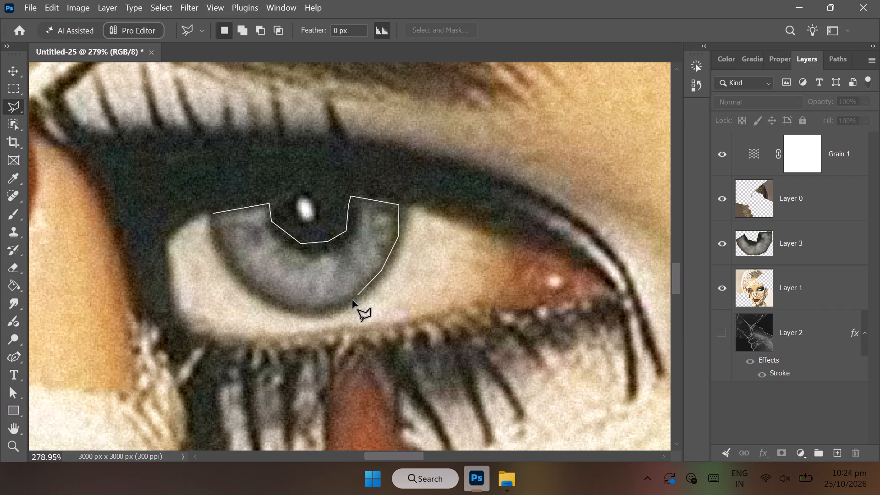
{"action": "left_click", "coordinate": [346, 308]}
{"action": "left_click", "coordinate": [300, 312]}
{"action": "left_click", "coordinate": [262, 296]}
{"action": "left_click", "coordinate": [231, 265]}
{"action": "left_click", "coordinate": [213, 231]}
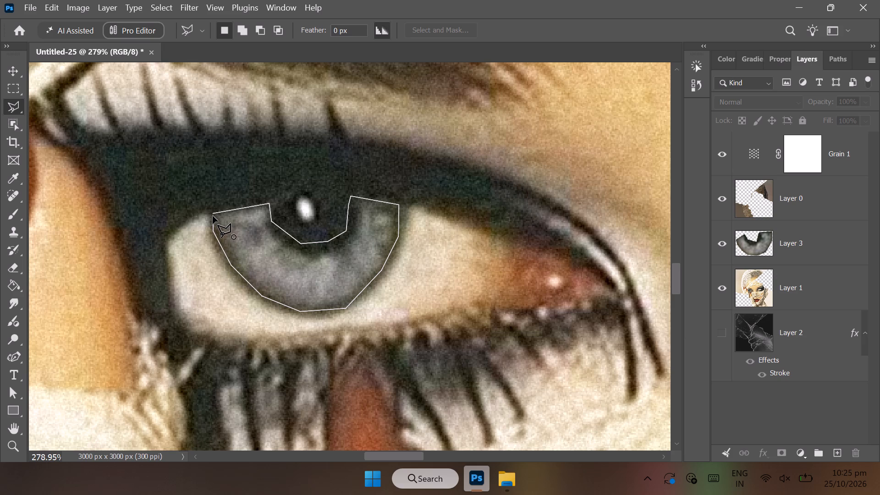
{"action": "left_click", "coordinate": [213, 214]}
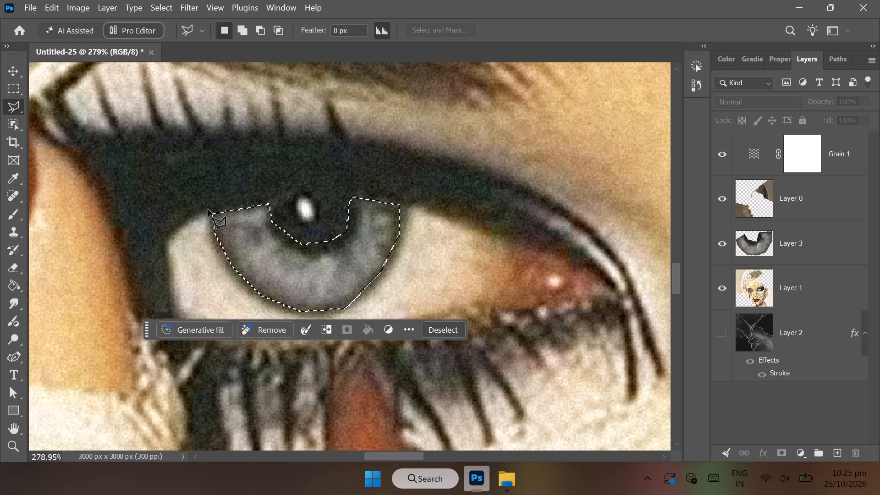
{"action": "key", "text": "ctrl+x"}
{"action": "left_click", "coordinate": [773, 275]}
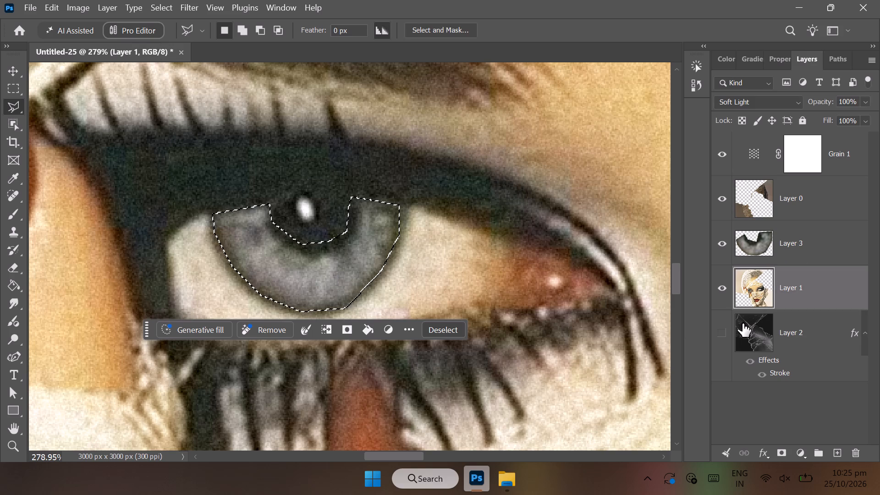
{"action": "key", "text": "ctrl+x"}
{"action": "key", "text": "ctrl+v"}
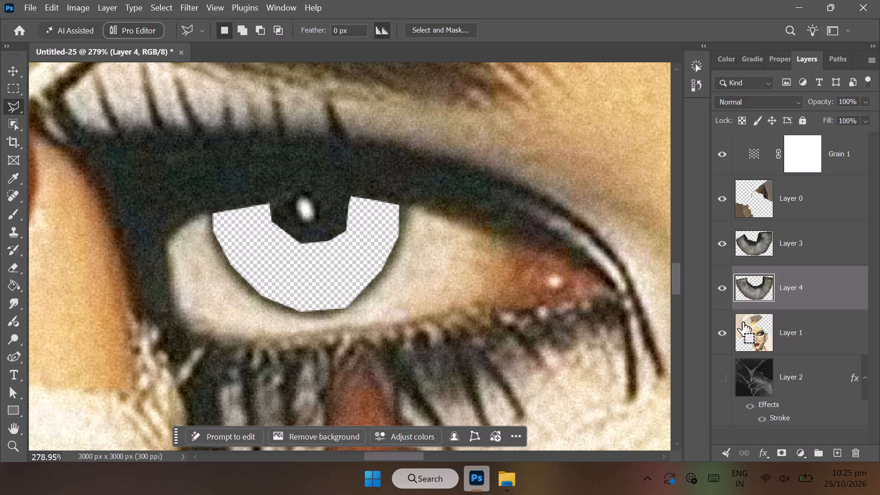
Nudge the pasted left-hand iris back over its gap in the eye until it lines up with the pupil, and deselect the layer.
{"action": "left_click", "coordinate": [12, 71]}
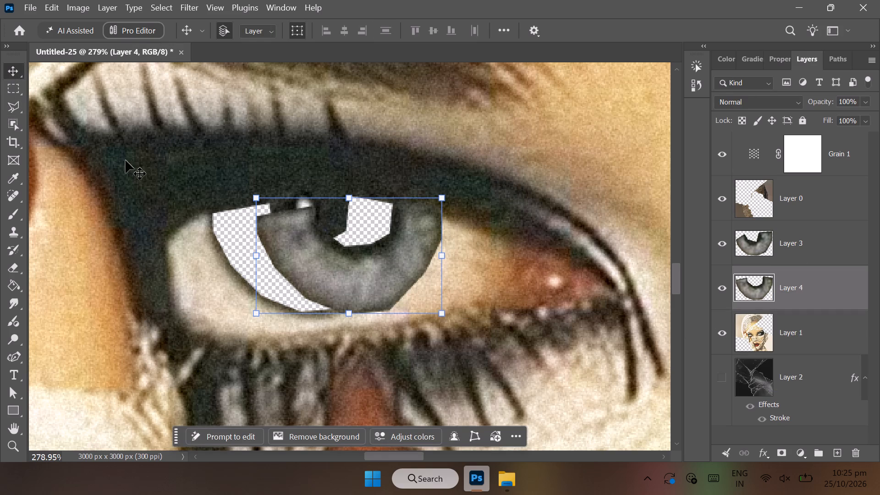
{"action": "key", "text": "Left"}
{"action": "key", "text": "Left"}
{"action": "key", "text": "Left"}
{"action": "key", "text": "Left"}
{"action": "key", "text": "Left"}
{"action": "key", "text": "Left"}
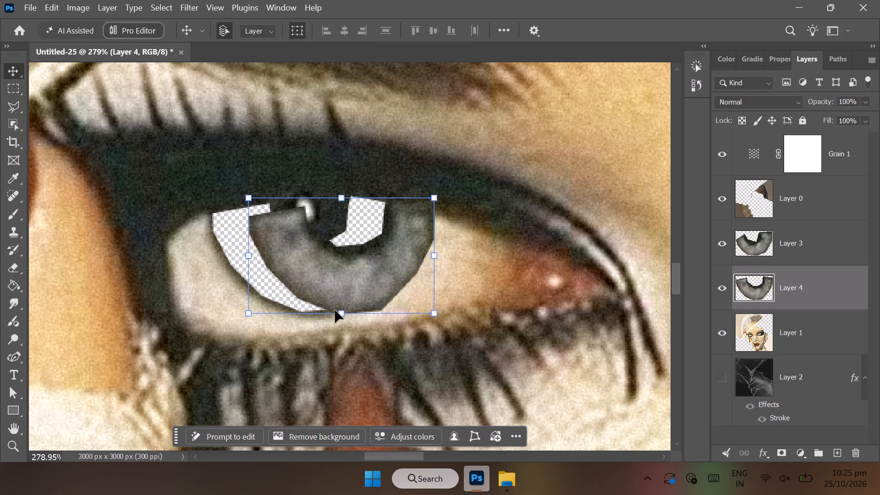
{"action": "key", "text": "Left"}
{"action": "key", "text": "Left"}
{"action": "key", "text": "Left"}
{"action": "key", "text": "Left"}
{"action": "key", "text": "Left"}
{"action": "key", "text": "Left"}
{"action": "key", "text": "Left"}
{"action": "key", "text": "Left"}
{"action": "key", "text": "Left"}
{"action": "key", "text": "Left"}
{"action": "key", "text": "Left"}
{"action": "key", "text": "Left"}
{"action": "key", "text": "Left"}
{"action": "key", "text": "Left"}
{"action": "key", "text": "Left"}
{"action": "key", "text": "Left"}
{"action": "key", "text": "Left"}
{"action": "key", "text": "Left"}
{"action": "key", "text": "Left"}
{"action": "key", "text": "Left"}
{"action": "key", "text": "Left"}
{"action": "key", "text": "Left"}
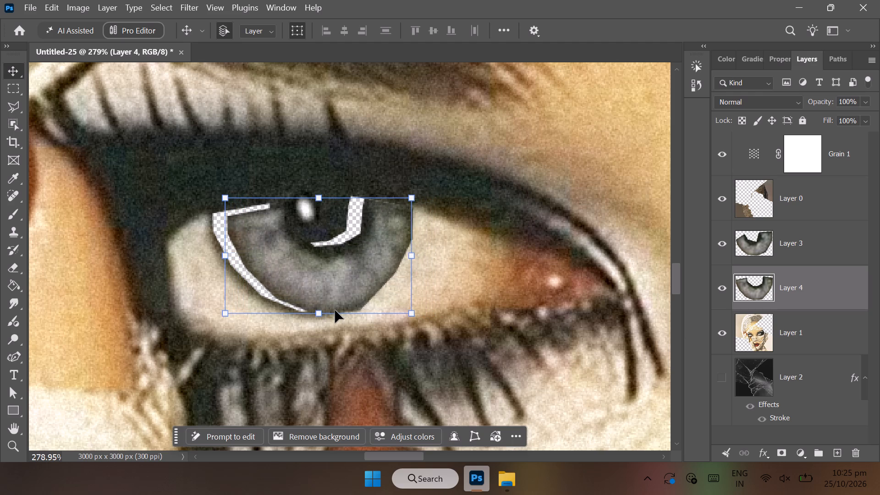
{"action": "key", "text": "Left"}
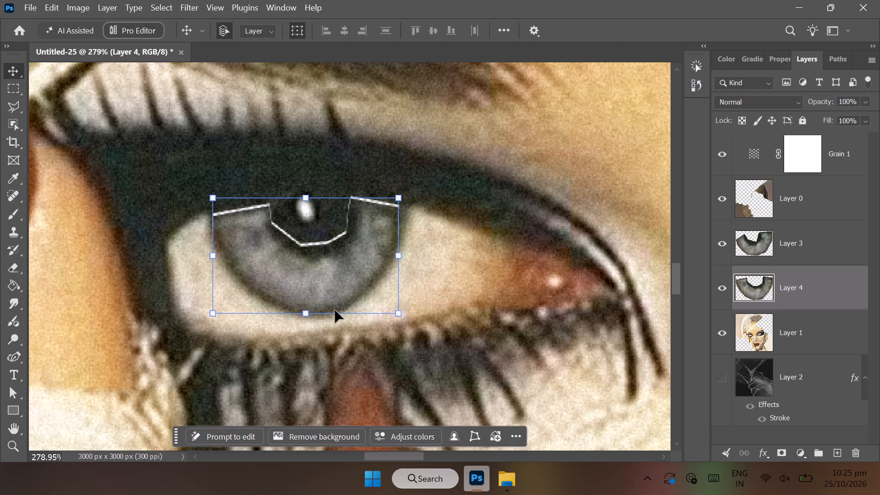
{"action": "key", "text": "Right"}
{"action": "key", "text": "Up"}
{"action": "key", "text": "Up"}
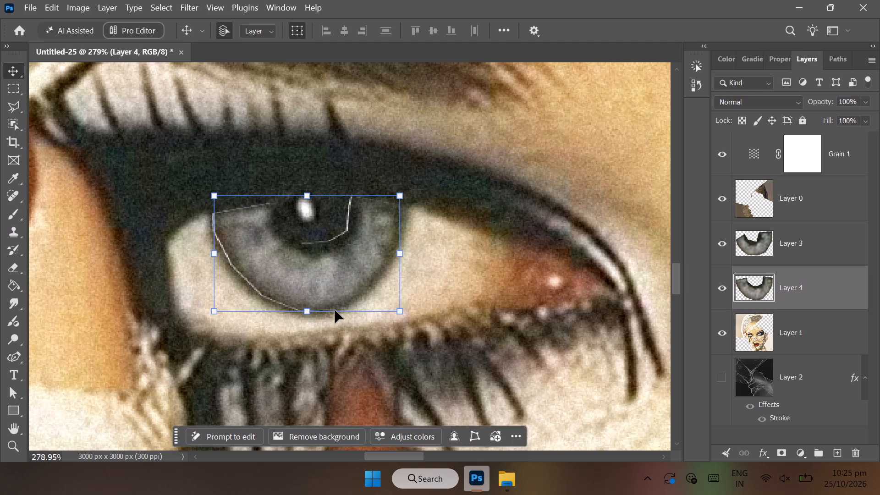
{"action": "key", "text": "Left"}
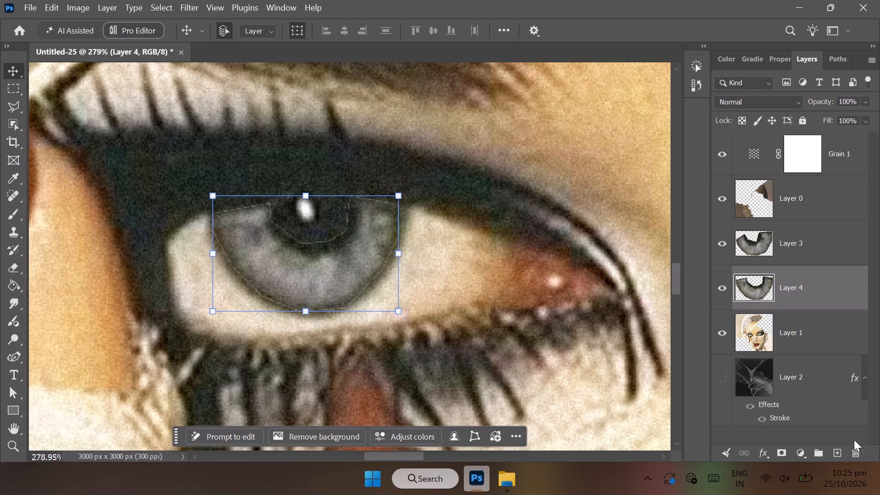
{"action": "left_click", "coordinate": [831, 434]}
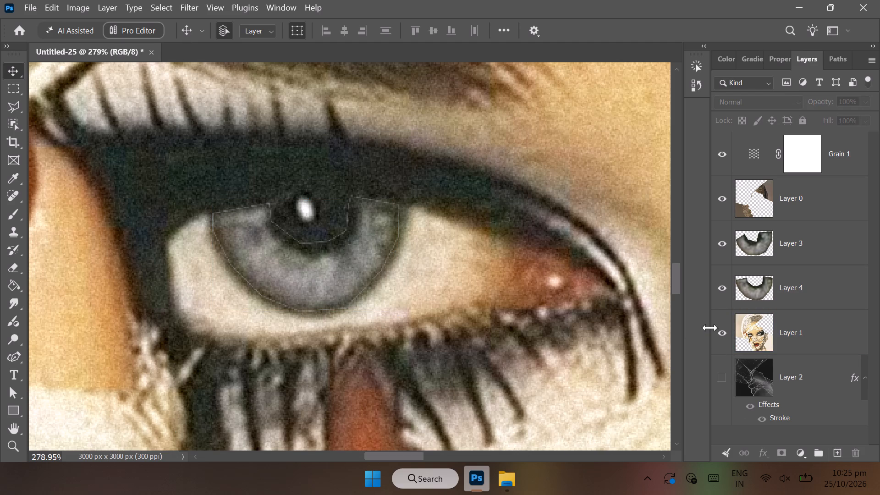
Show Layer 2 with the cracked-glass texture again.
{"action": "left_click", "coordinate": [724, 380]}
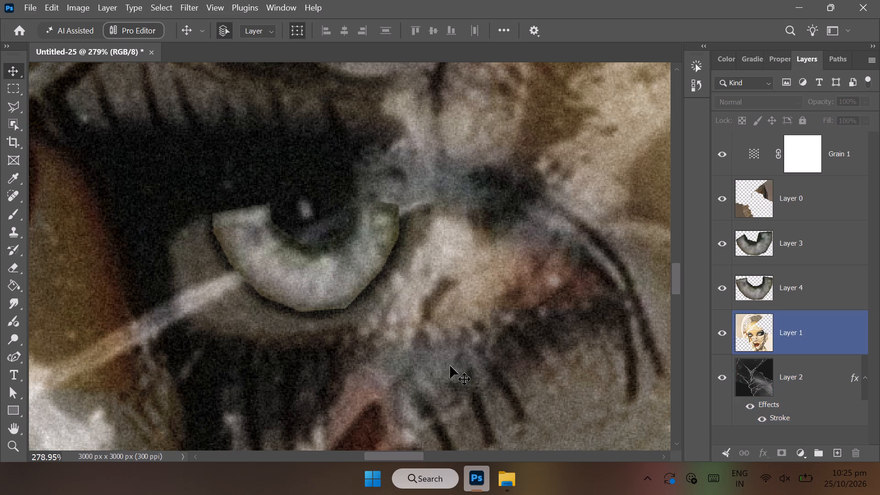
Merge Layer 3 down into Layer 4 so both irises share one layer.
{"action": "left_click", "coordinate": [7, 445]}
{"action": "left_click_drag", "start_coordinate": [347, 313], "coordinate": [182, 355]}
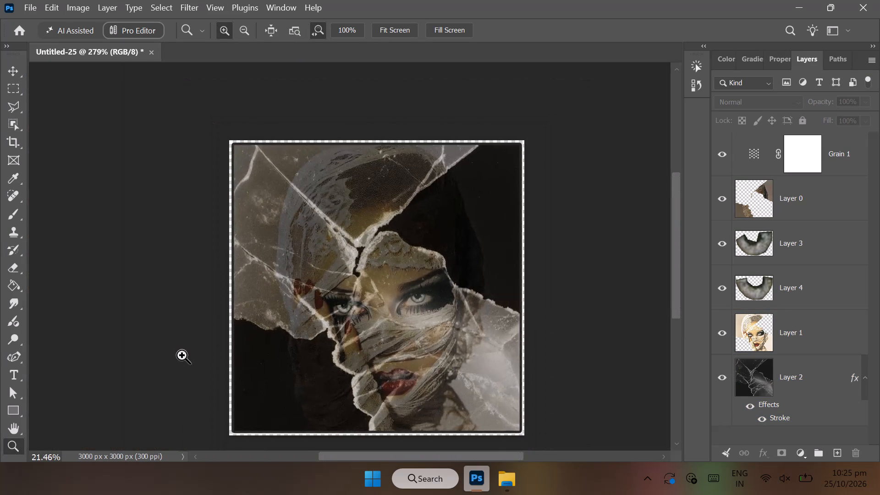
{"action": "left_click_drag", "start_coordinate": [182, 355], "coordinate": [192, 356]}
{"action": "scroll", "coordinate": [192, 356], "scroll_direction": "down", "scroll_amount": 1}
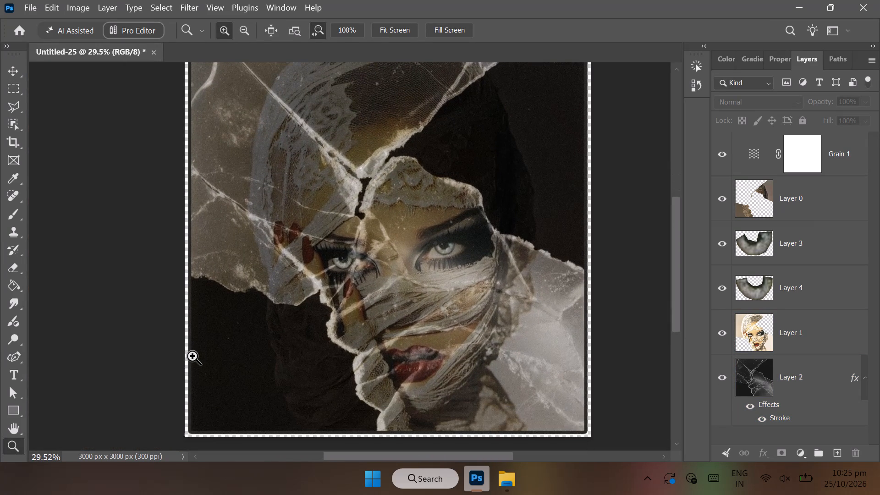
{"action": "right_click", "coordinate": [836, 247]}
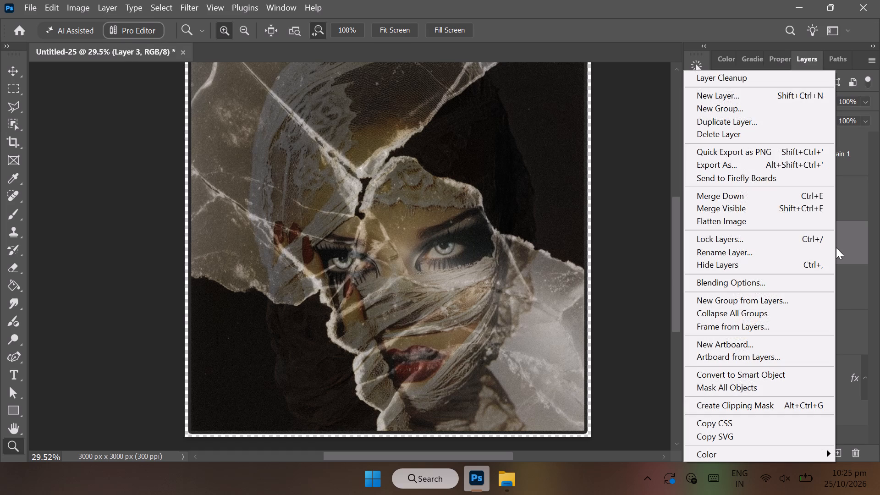
{"action": "left_click", "coordinate": [799, 197]}
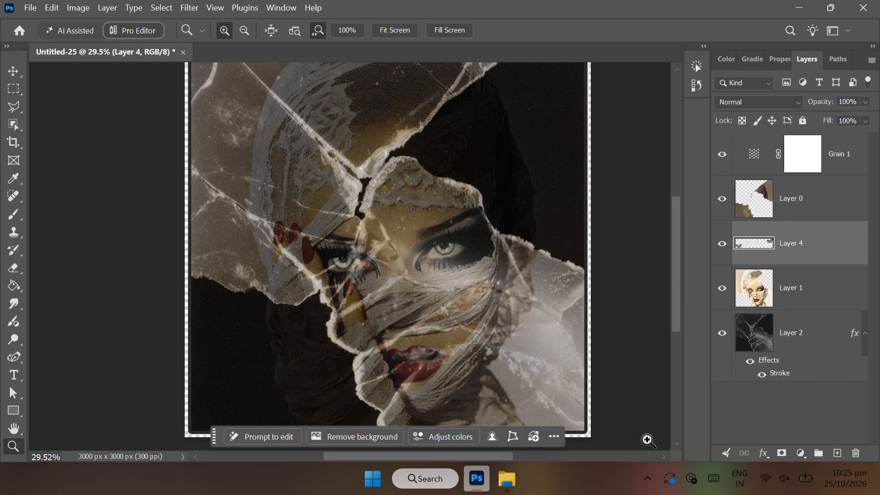
Add a new empty layer directly above the merged iris layer.
{"action": "left_click", "coordinate": [835, 452]}
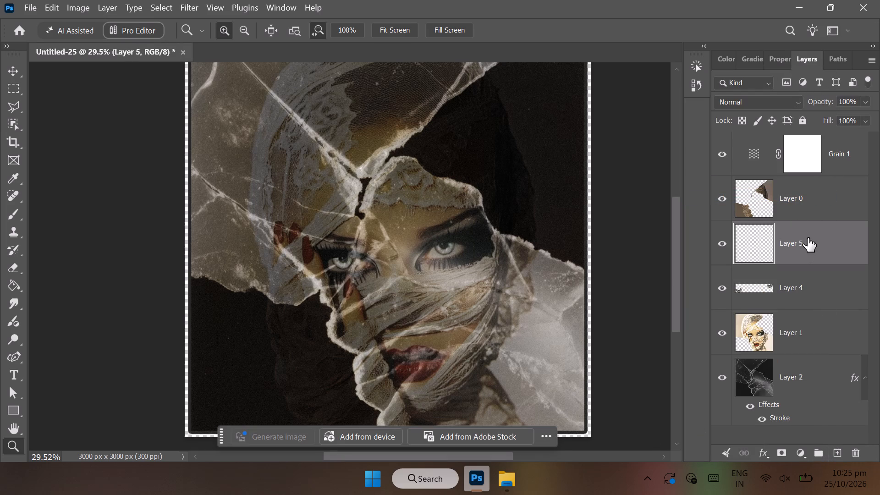
Paint a deep saturated blue over the iris of the image's left-hand eye on the new layer with the size 47 Brush.
{"action": "left_click", "coordinate": [731, 59]}
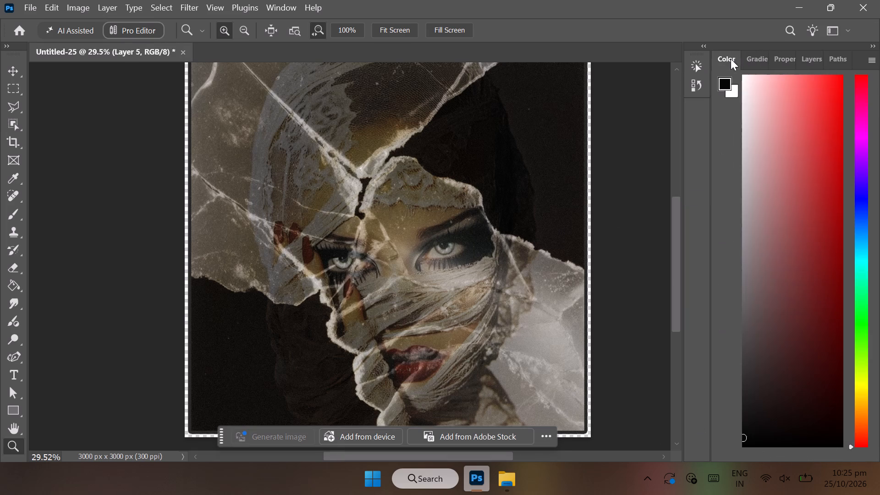
{"action": "left_click", "coordinate": [860, 216]}
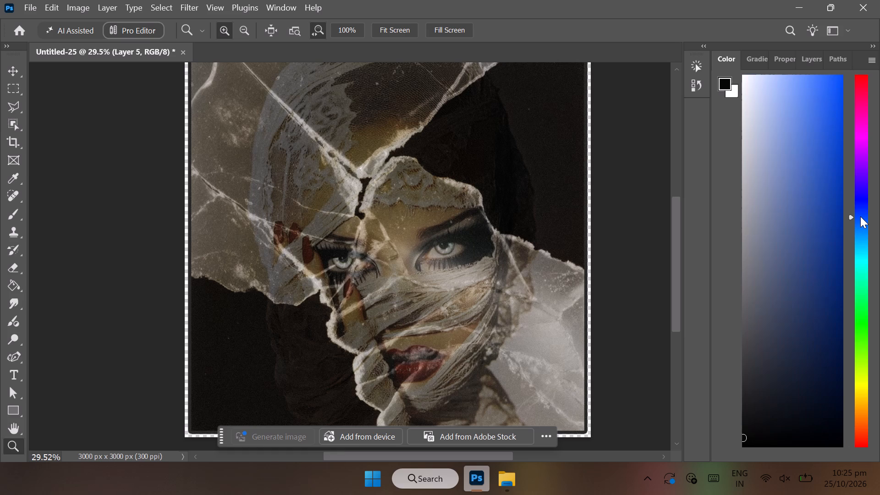
{"action": "left_click", "coordinate": [830, 211]}
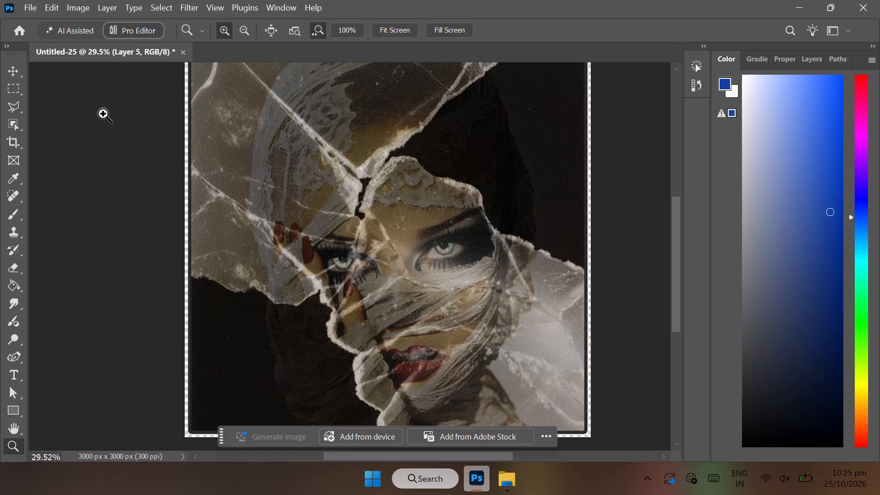
{"action": "left_click", "coordinate": [731, 112]}
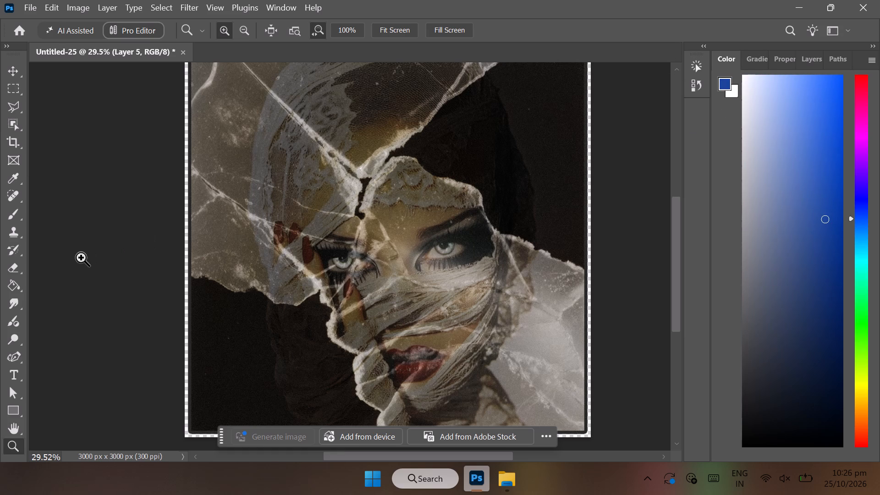
{"action": "left_click", "coordinate": [8, 214]}
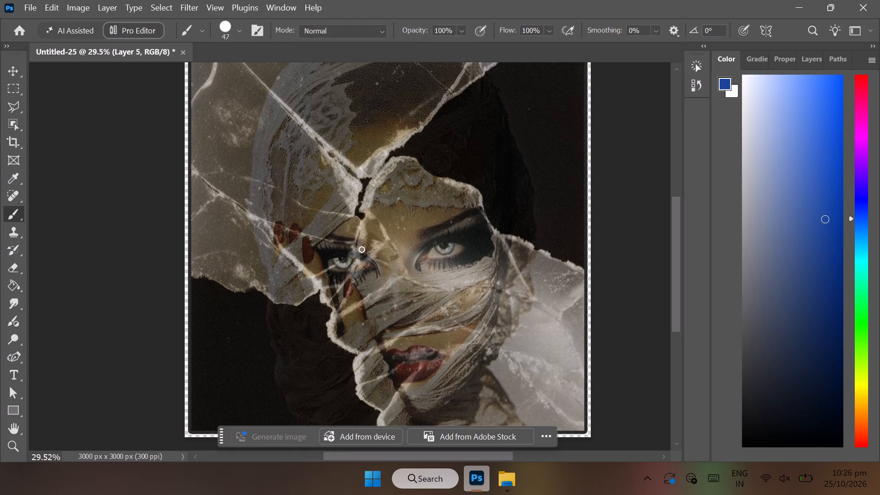
{"action": "left_click_drag", "start_coordinate": [334, 256], "coordinate": [337, 262]}
{"action": "left_click_drag", "start_coordinate": [337, 262], "coordinate": [349, 264]}
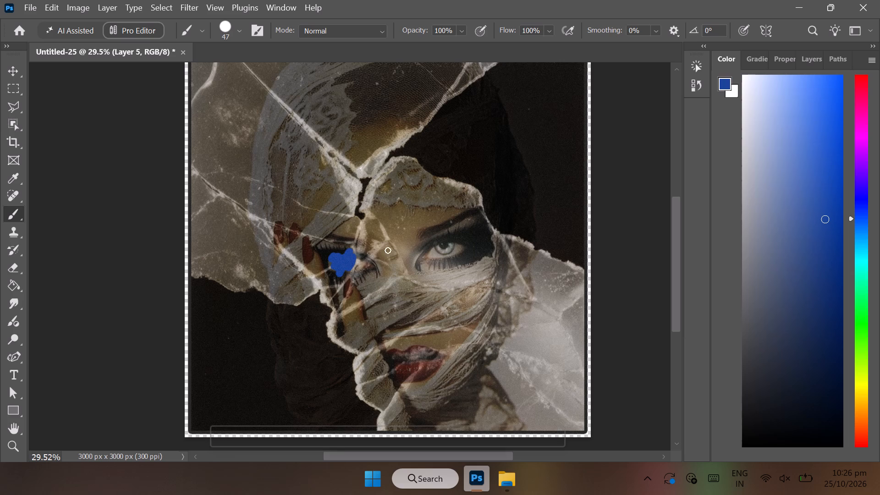
Paint the same deep blue over the iris of the image's right-hand eye on Layer 5 with the size 47 Brush.
{"action": "left_click_drag", "start_coordinate": [431, 248], "coordinate": [446, 252]}
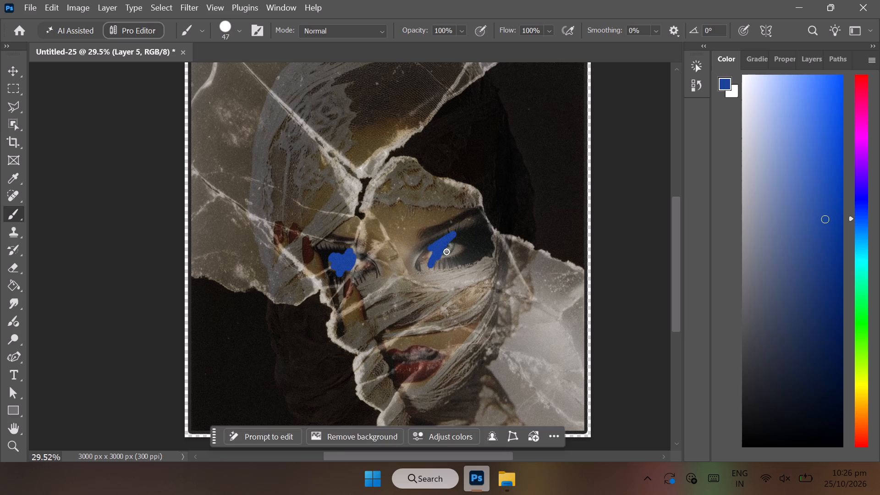
{"action": "left_click_drag", "start_coordinate": [446, 252], "coordinate": [442, 258]}
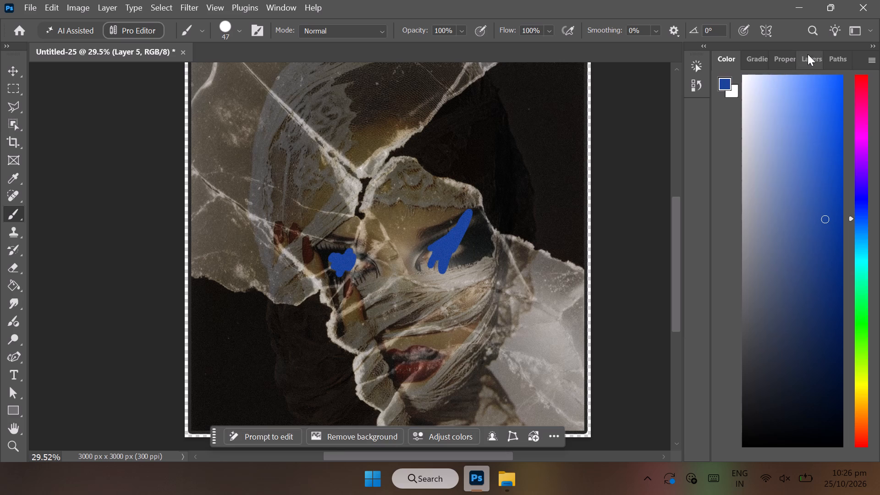
Clip Layer 5 to the merged iris layer, Layer 4, with a clipping mask.
{"action": "left_click", "coordinate": [808, 54]}
{"action": "right_click", "coordinate": [785, 236]}
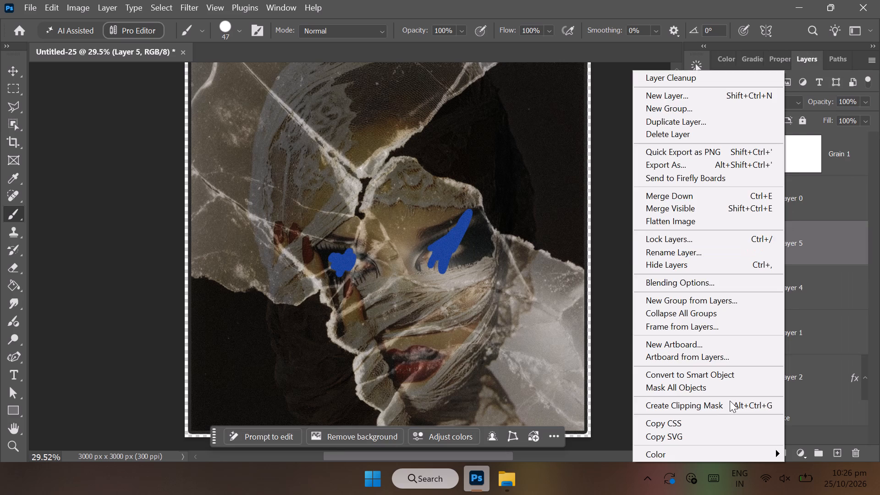
{"action": "left_click", "coordinate": [728, 404]}
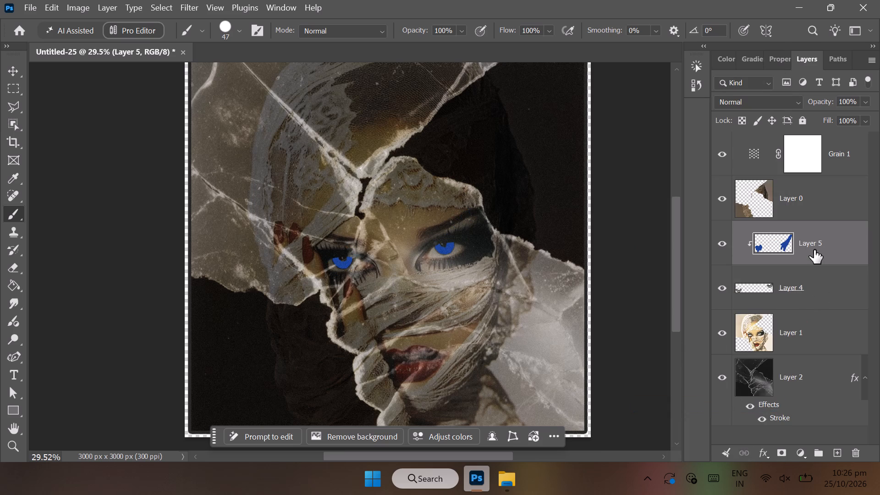
Set the blend mode of the clipped blue paint layer, Layer 5, to Soft Light.
{"action": "left_click", "coordinate": [763, 101]}
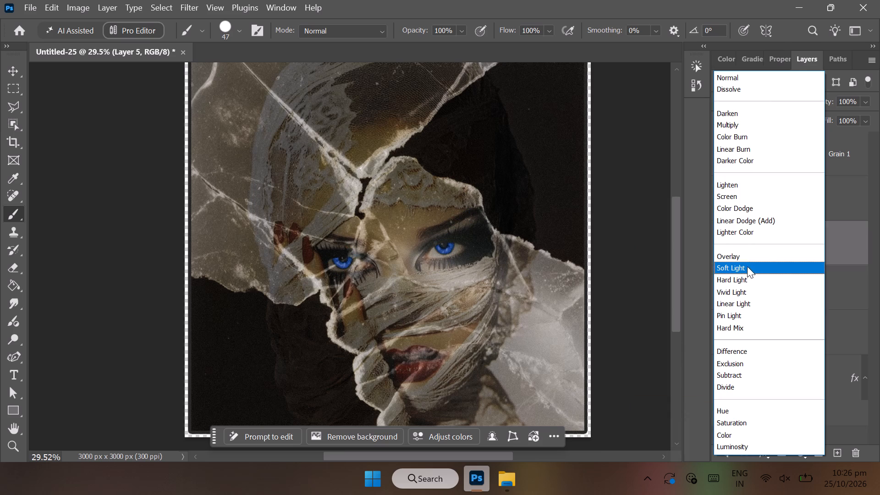
{"action": "left_click", "coordinate": [747, 272]}
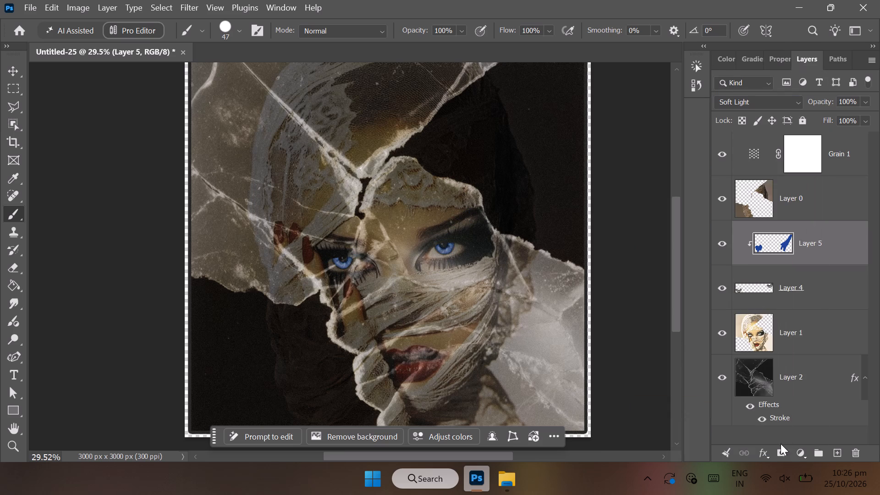